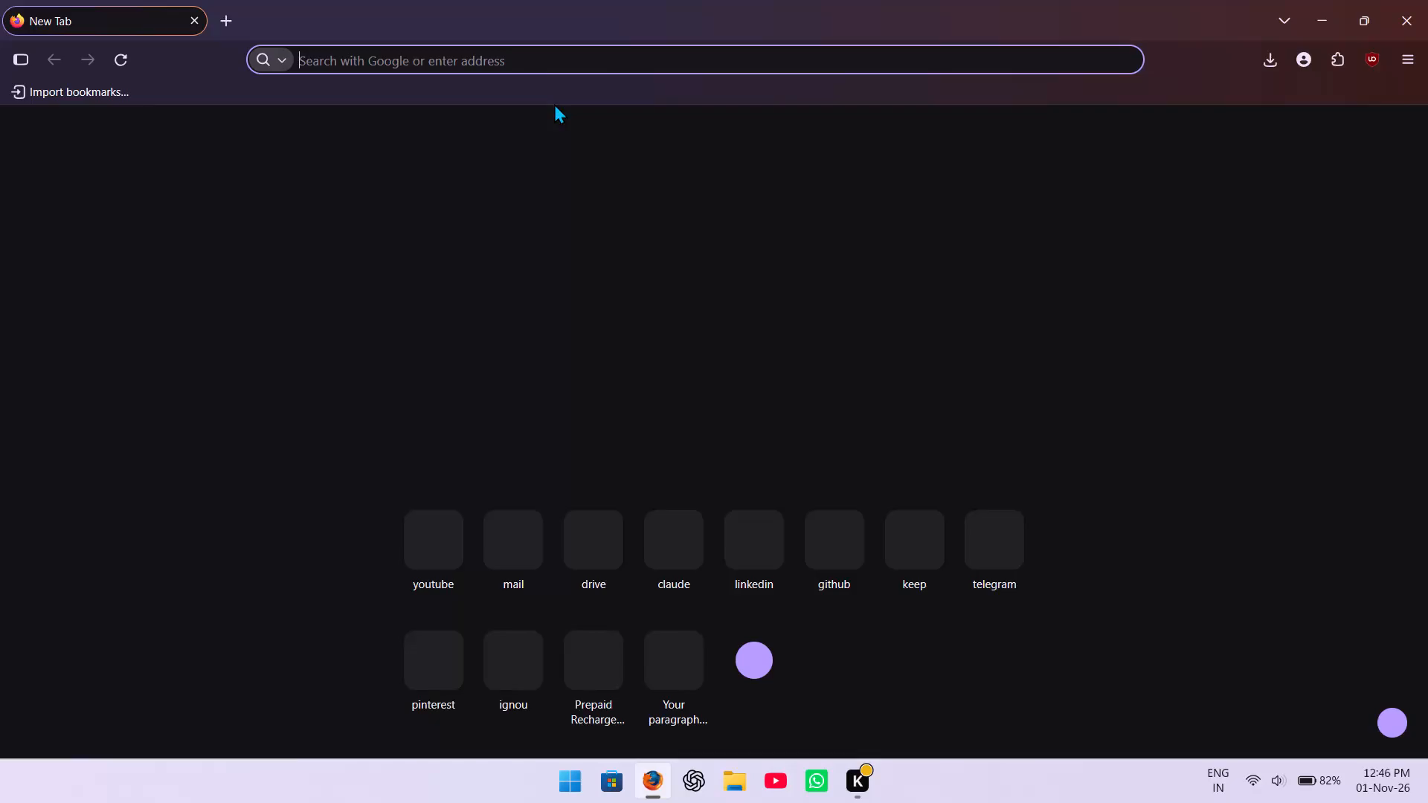
Search the web for "canva" and open the Canva website from the results.
type("canva")
key("Return")
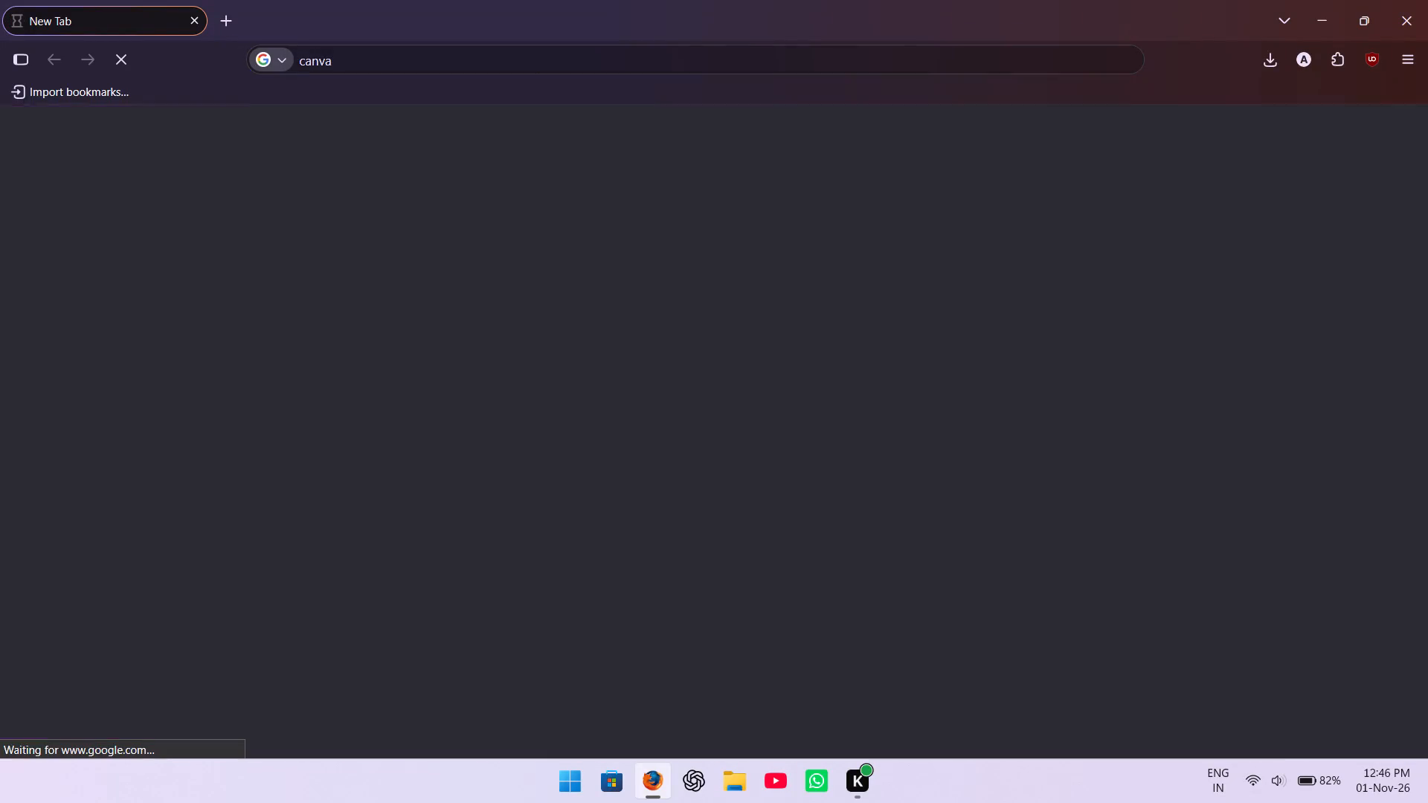
left_click(289, 275)
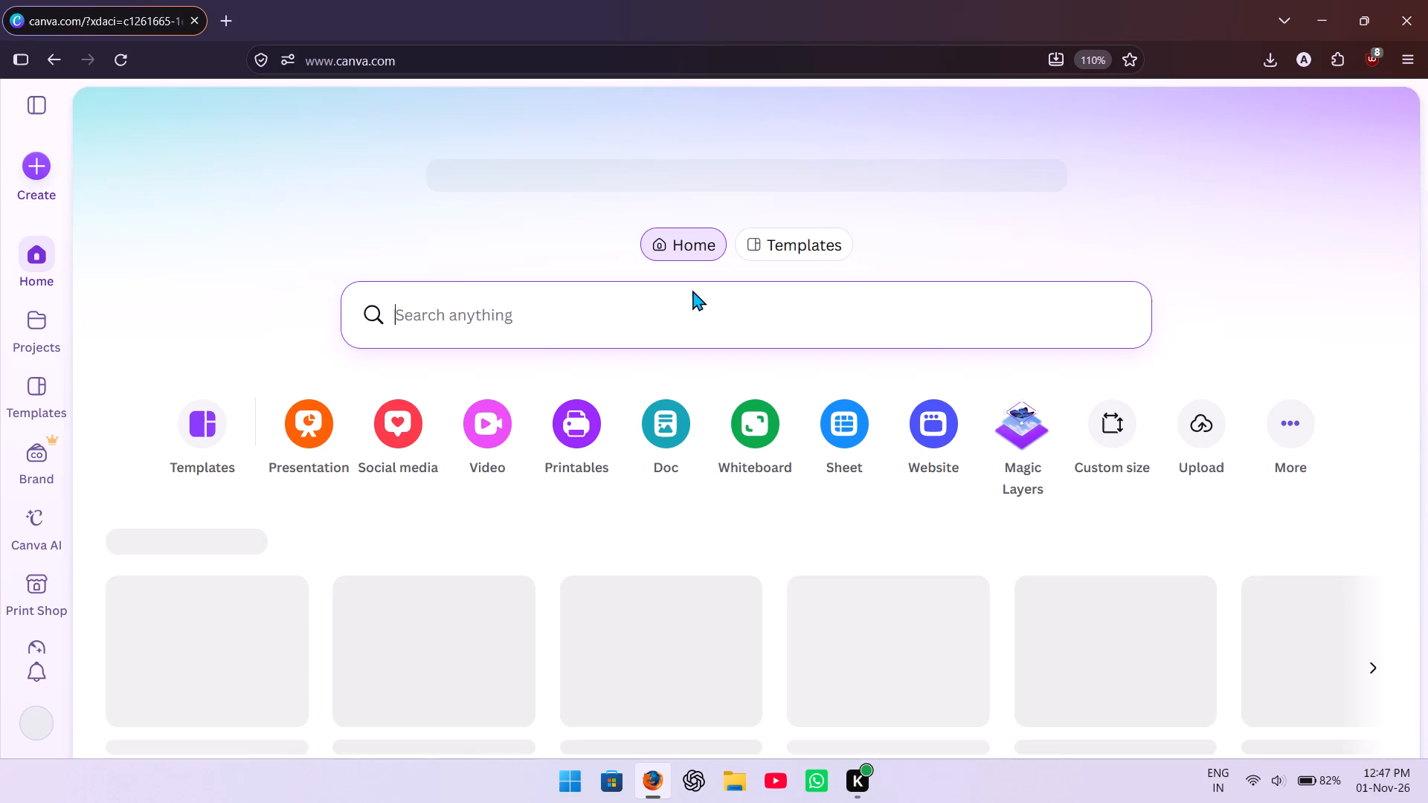
Create a new blank design in the Instagram Post (4:5) format, 1080 × 1350 px.
left_click(33, 162)
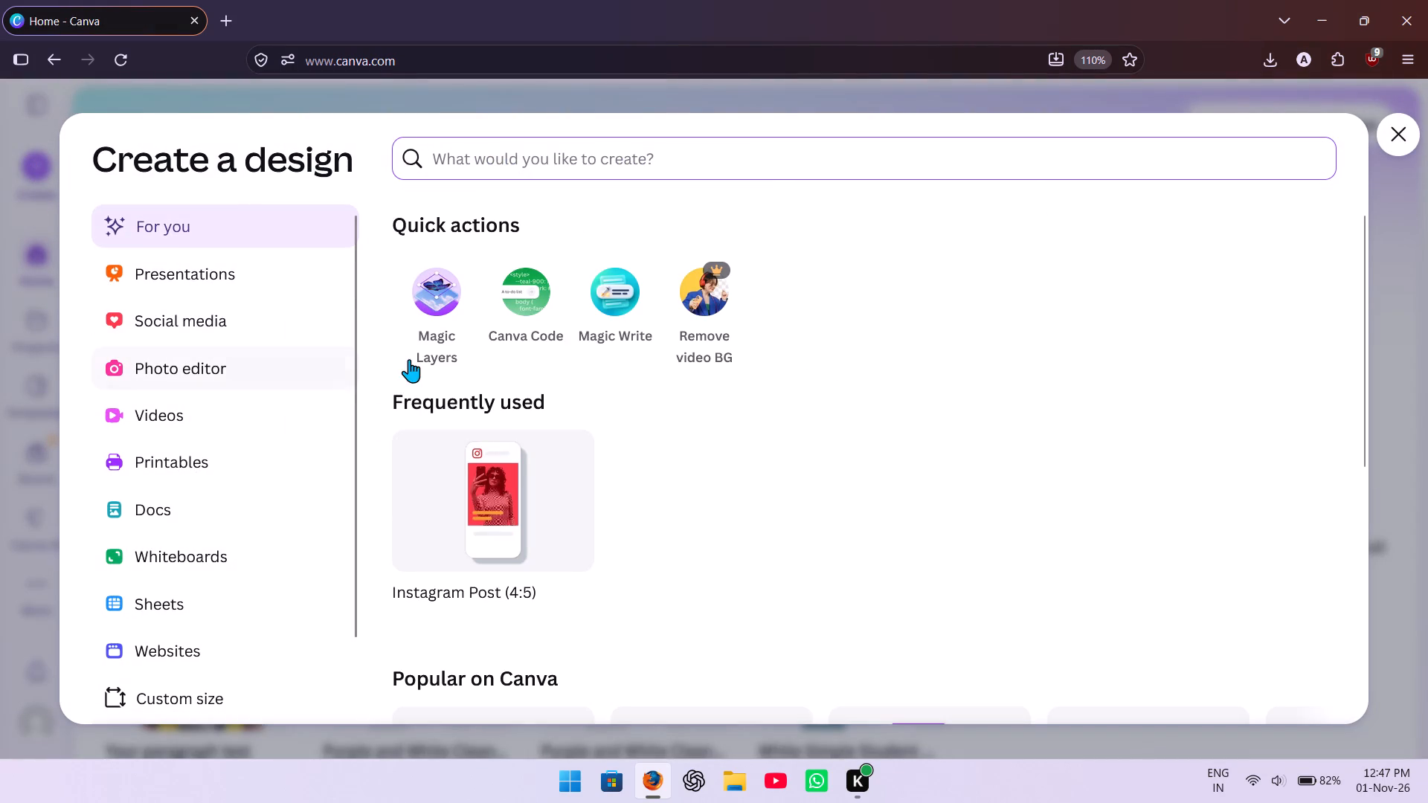
scroll(622, 509, "down", 3)
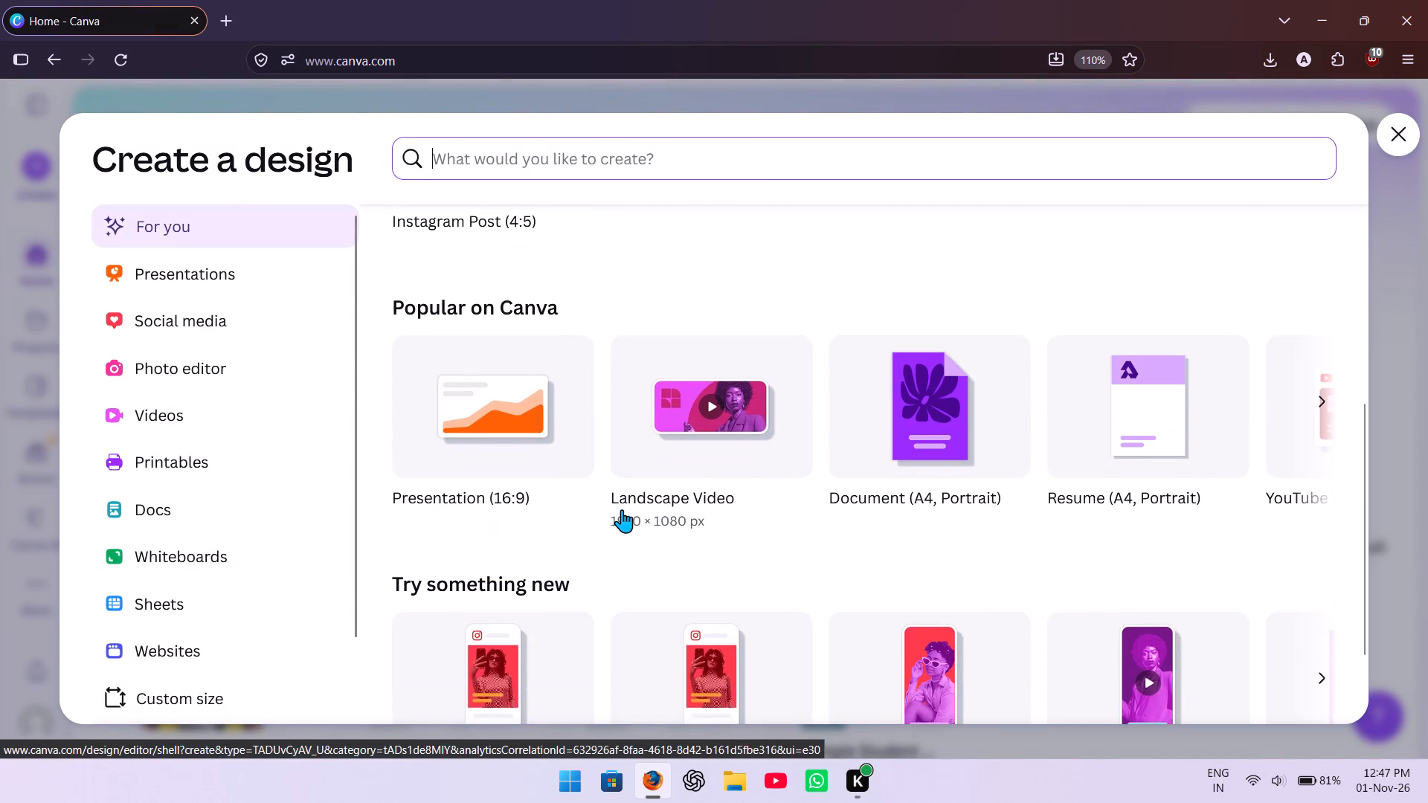
scroll(622, 509, "down", 3)
scroll(578, 431, "up", 6)
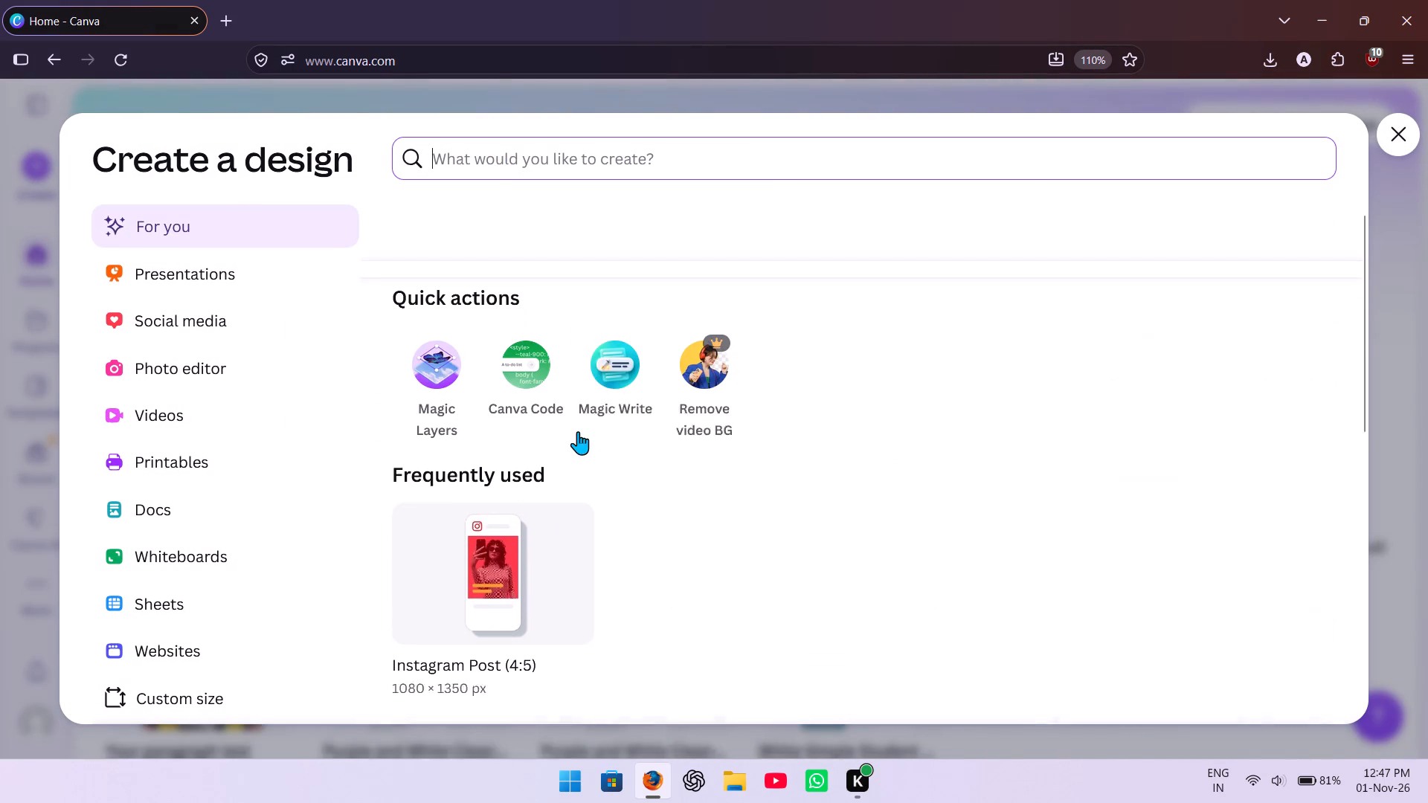
scroll(530, 539, "down", 1)
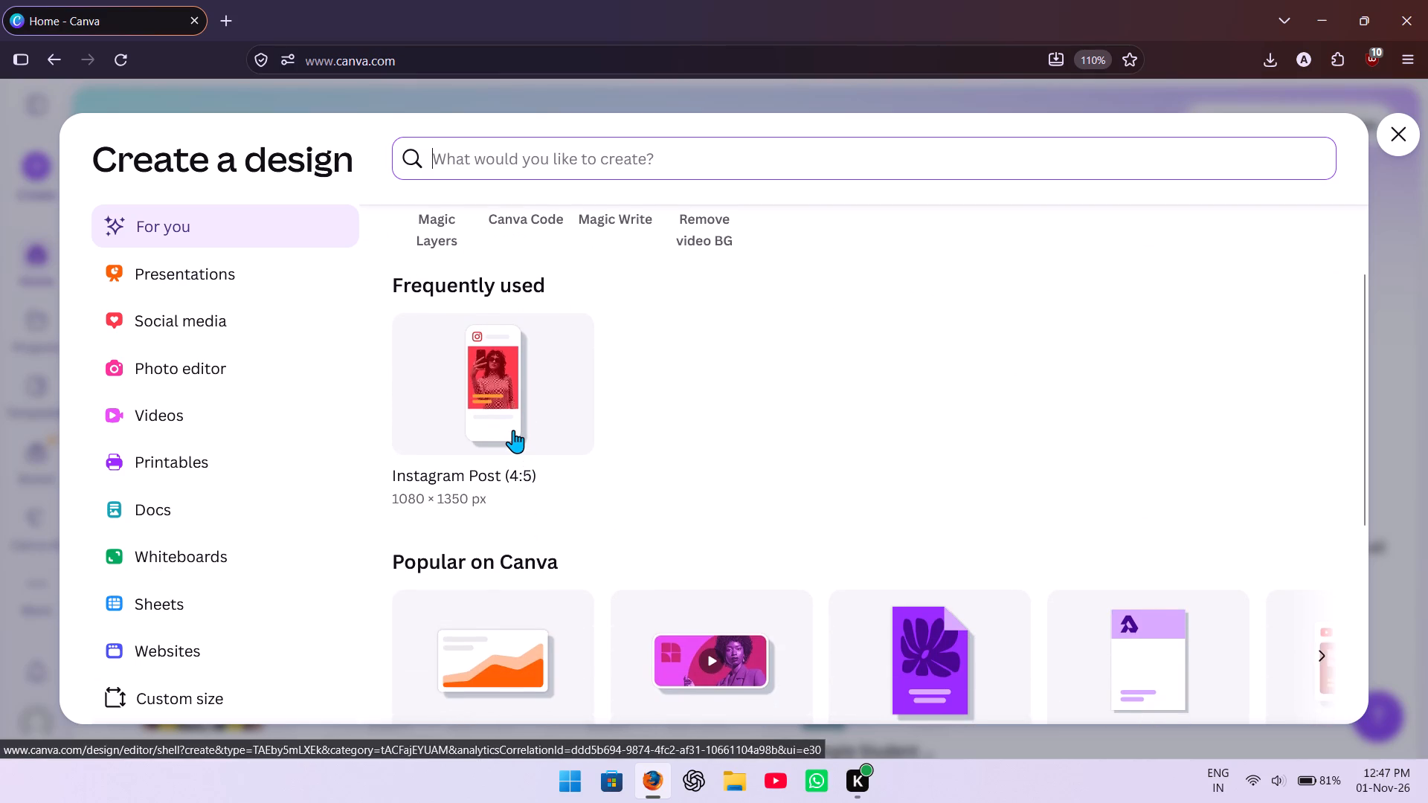
left_click(513, 430)
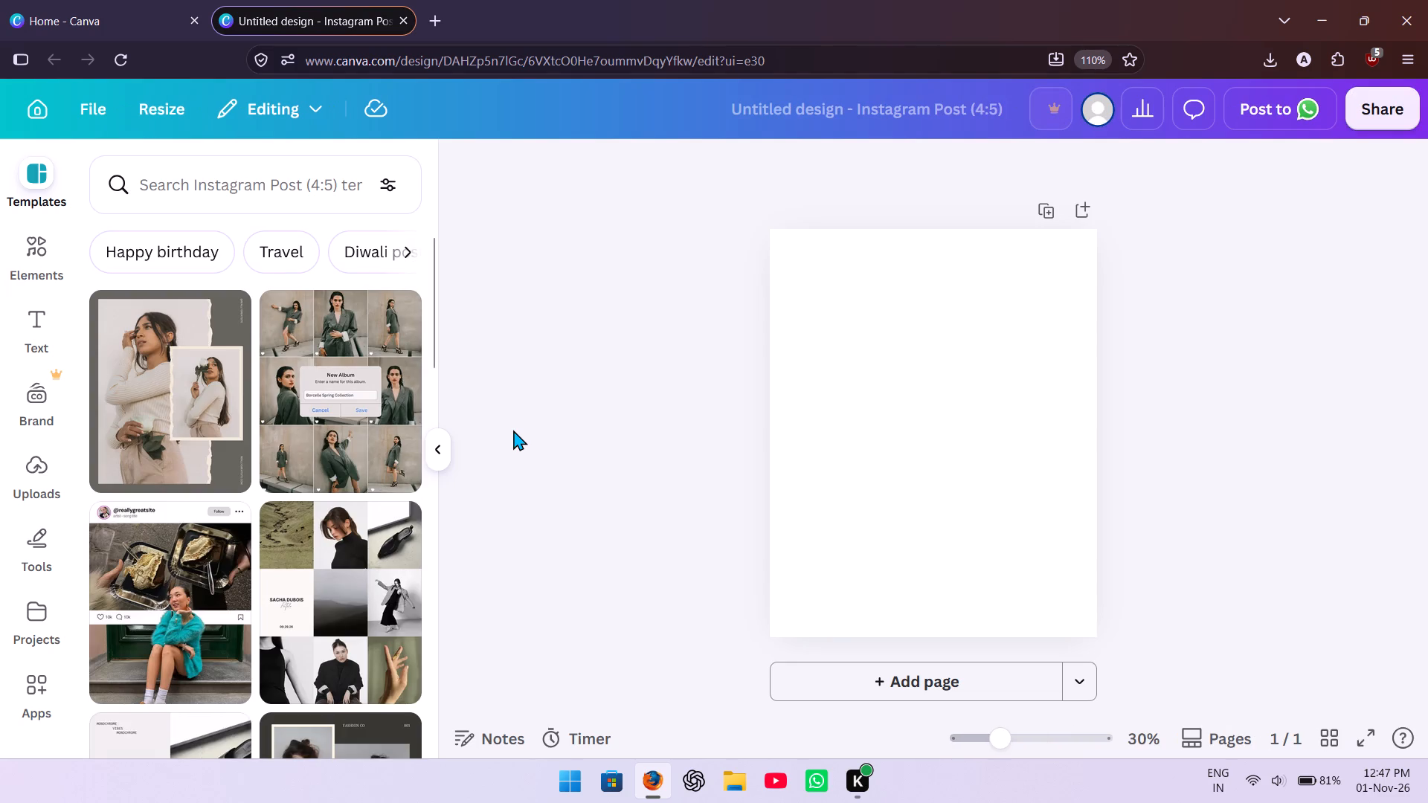
Search the design elements for "pink background".
left_click(34, 267)
left_click(203, 183)
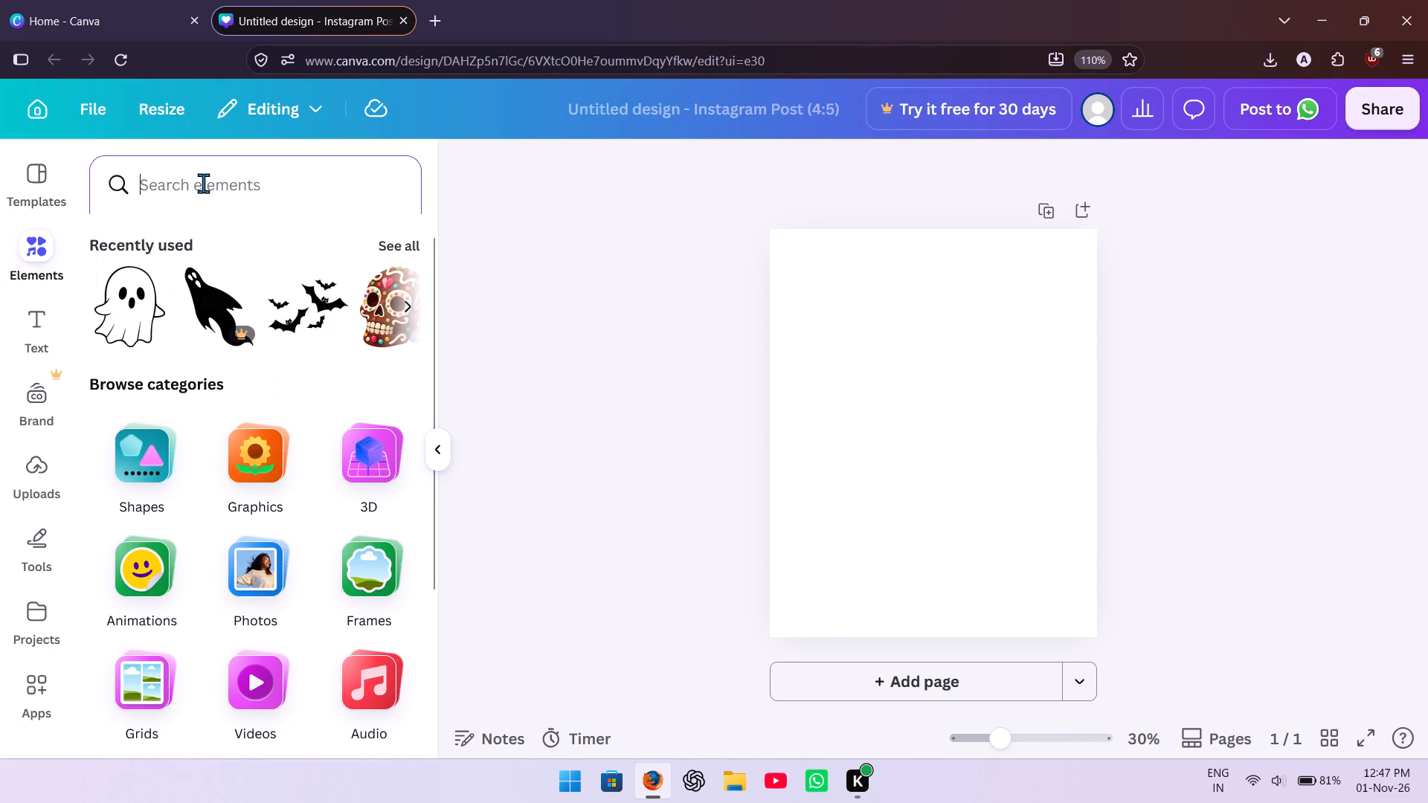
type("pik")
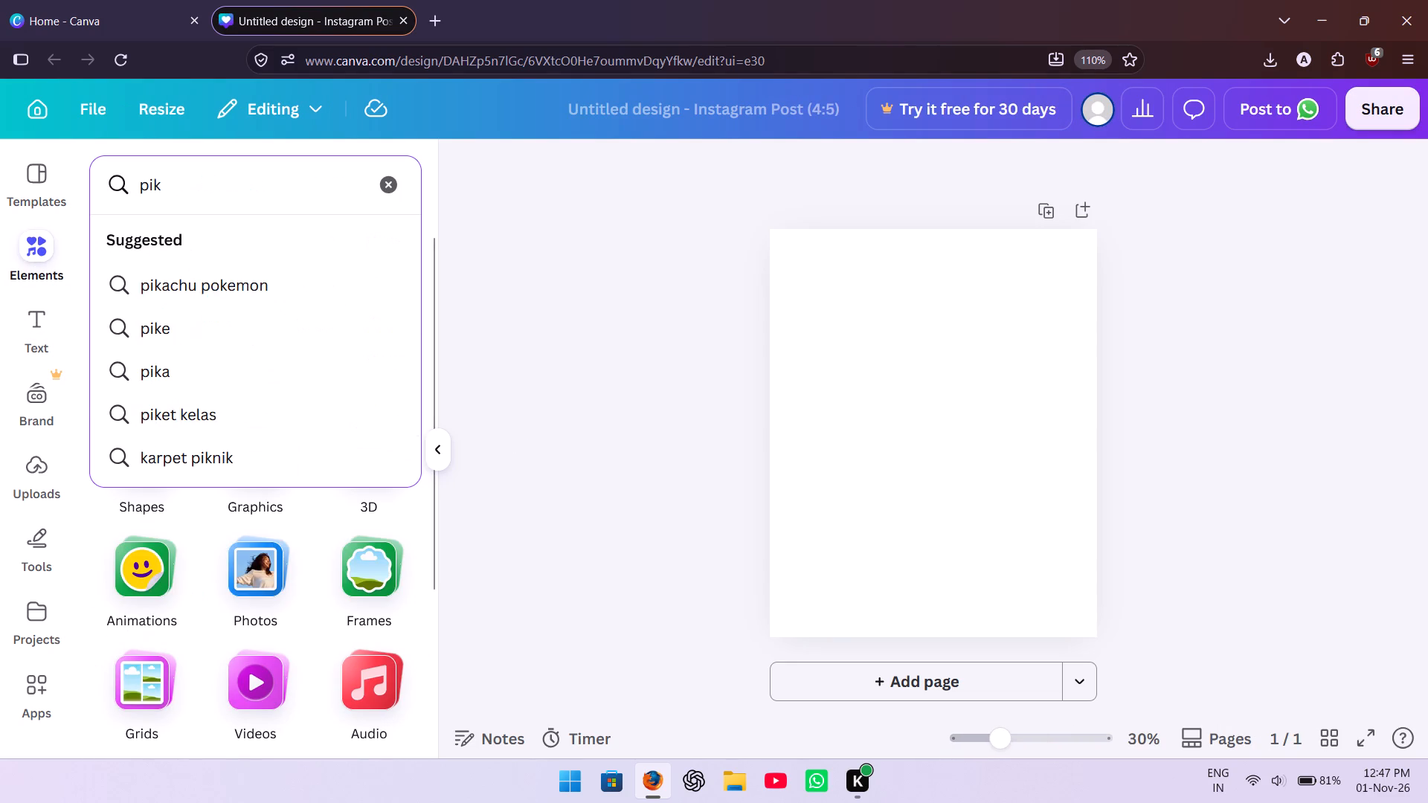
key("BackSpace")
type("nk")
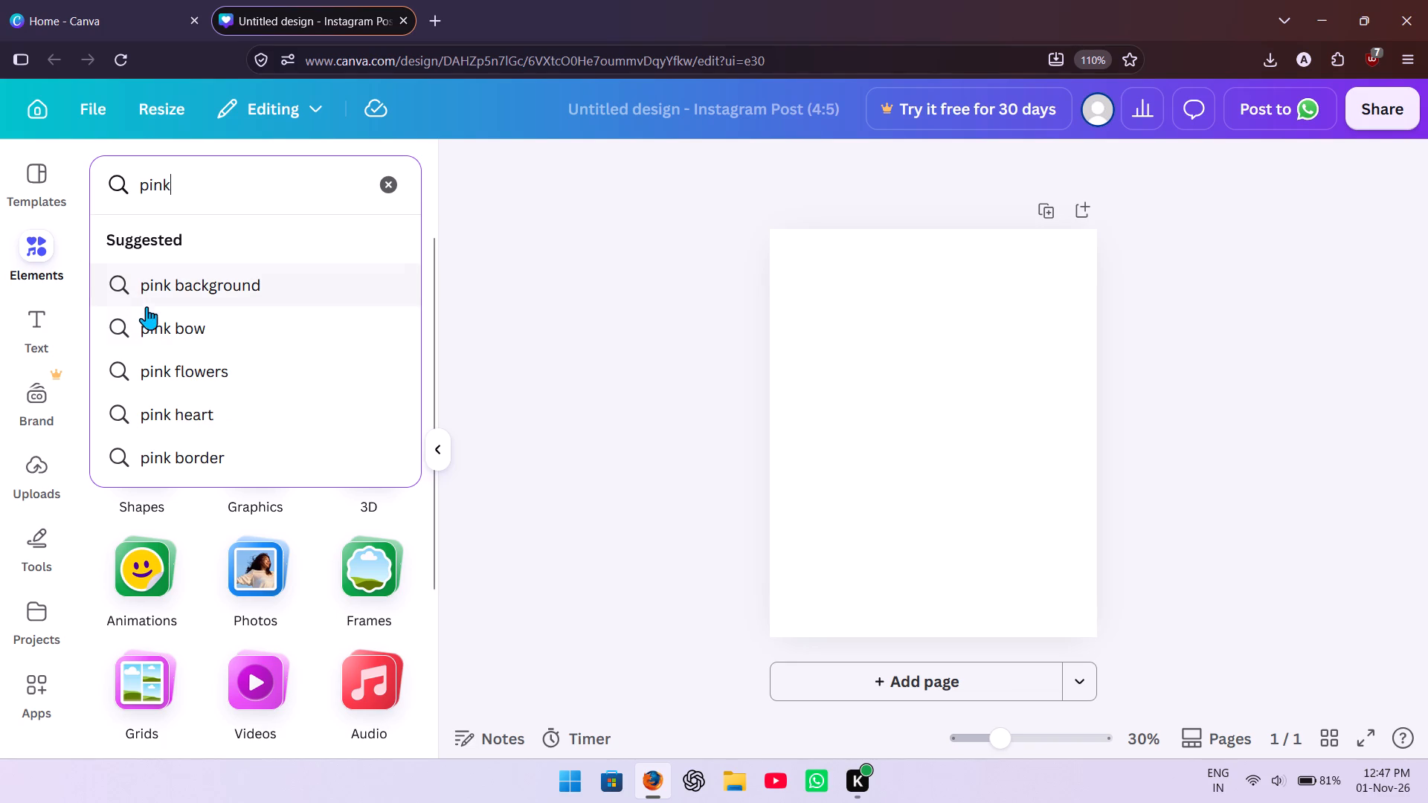
left_click(155, 295)
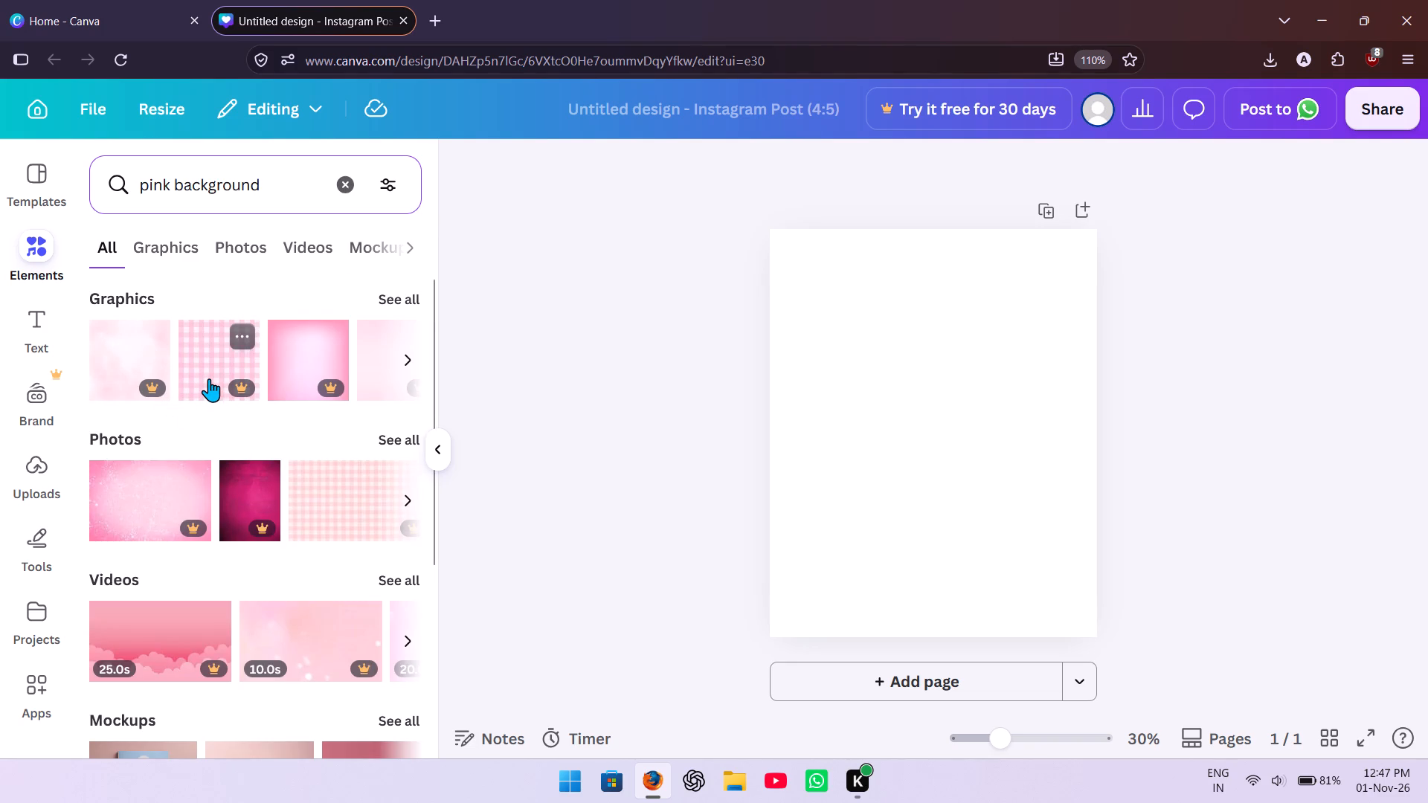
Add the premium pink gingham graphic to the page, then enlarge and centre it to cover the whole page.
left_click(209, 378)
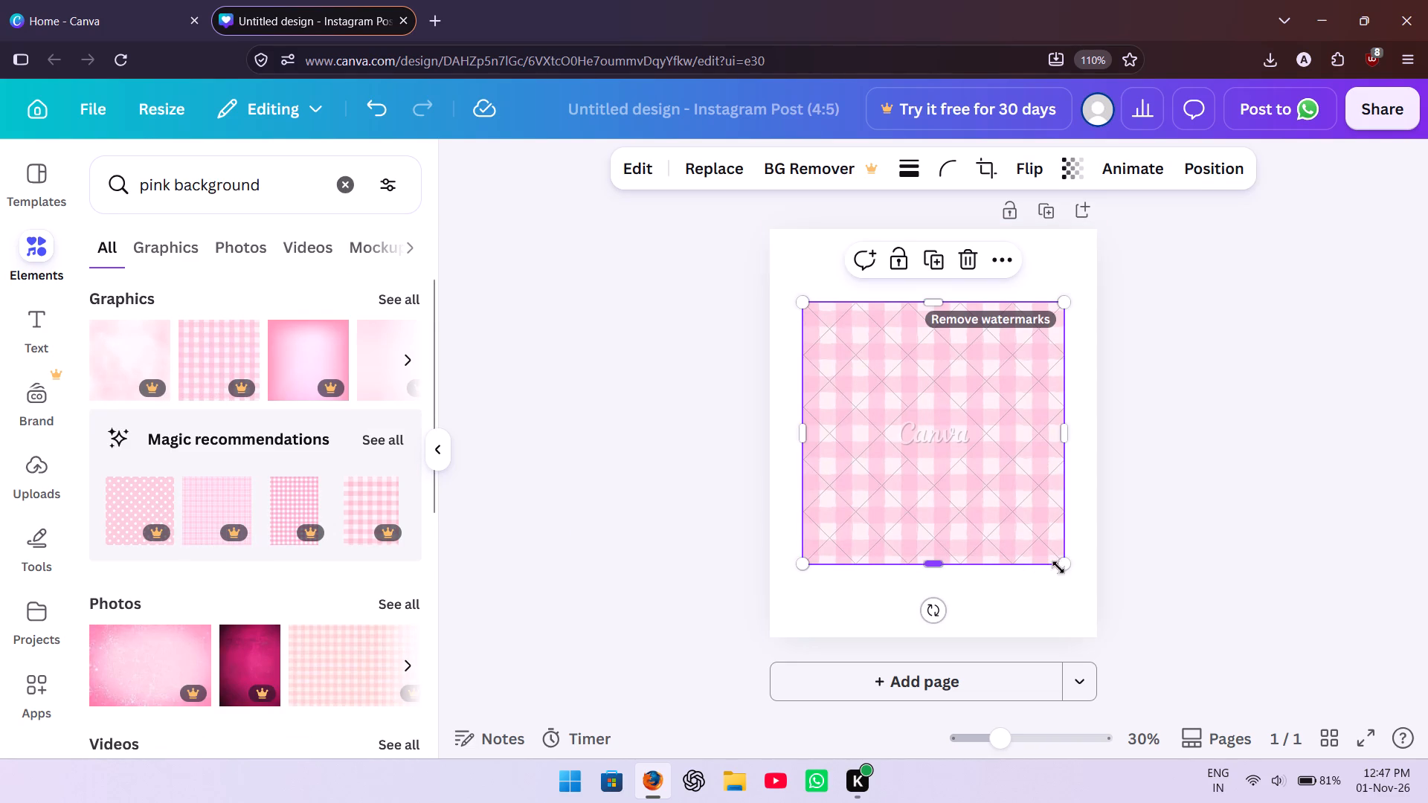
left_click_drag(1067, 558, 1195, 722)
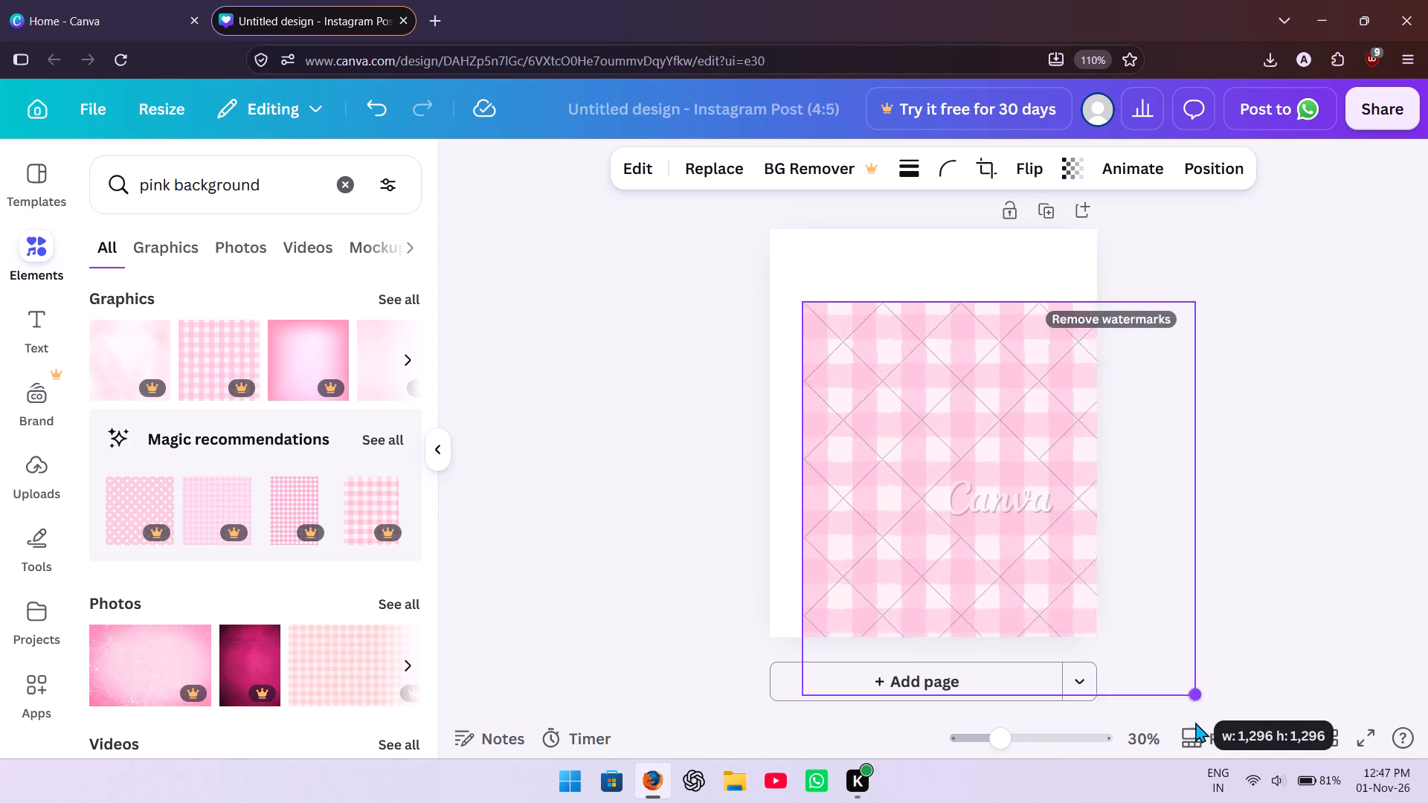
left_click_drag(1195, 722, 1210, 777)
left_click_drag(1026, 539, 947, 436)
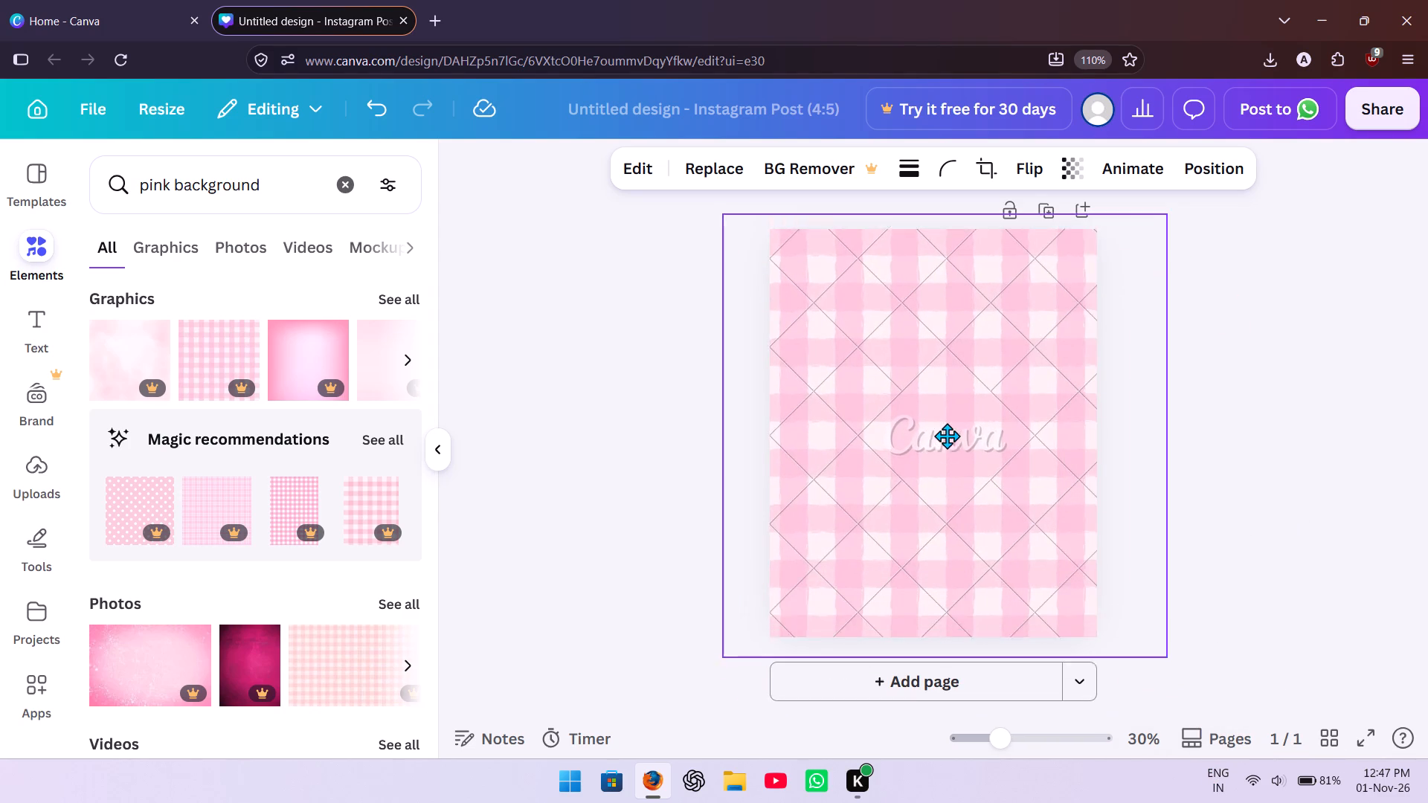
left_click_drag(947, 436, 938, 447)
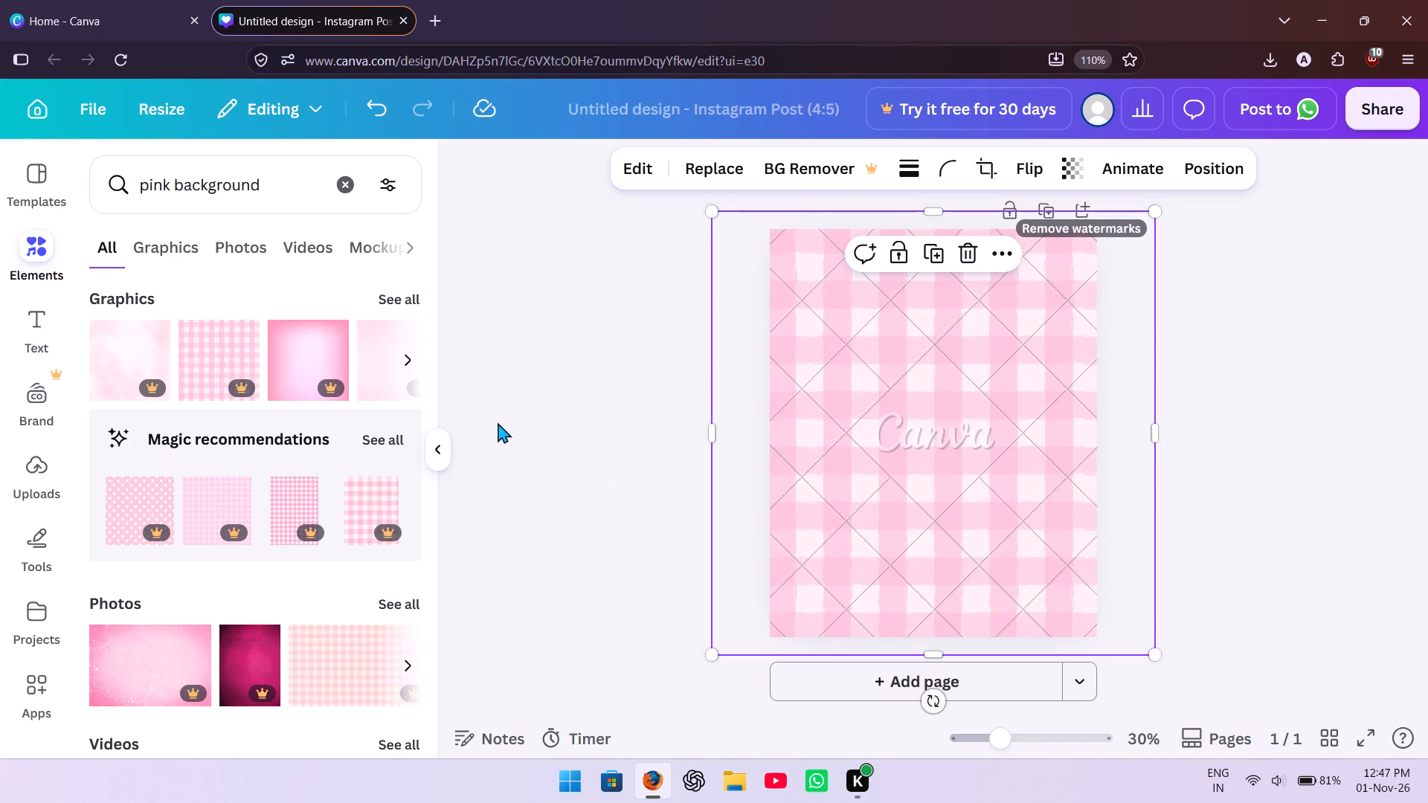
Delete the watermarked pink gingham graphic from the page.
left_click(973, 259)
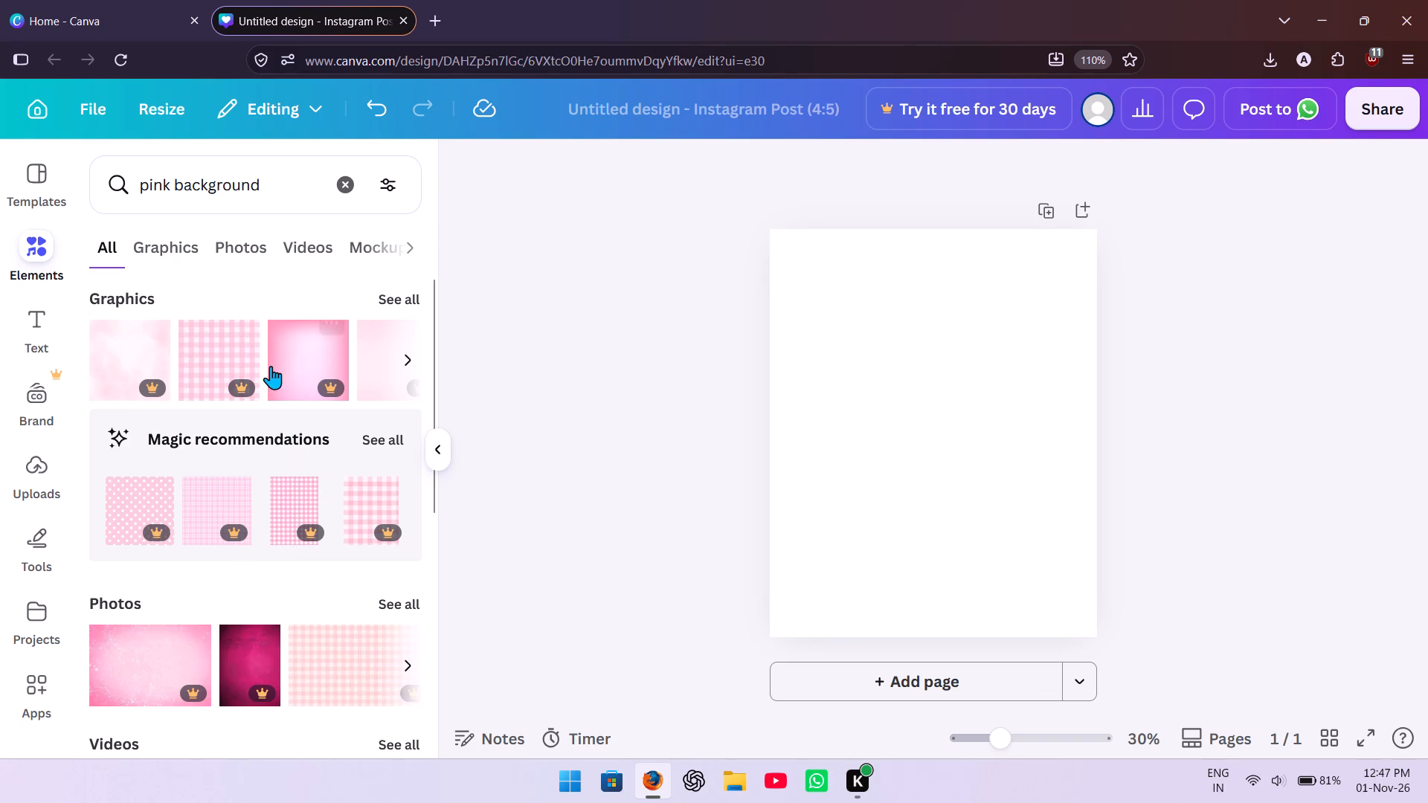
Browse all pink background graphics and add the free pale pink gingham pattern to the page.
scroll(317, 480, "down", 3)
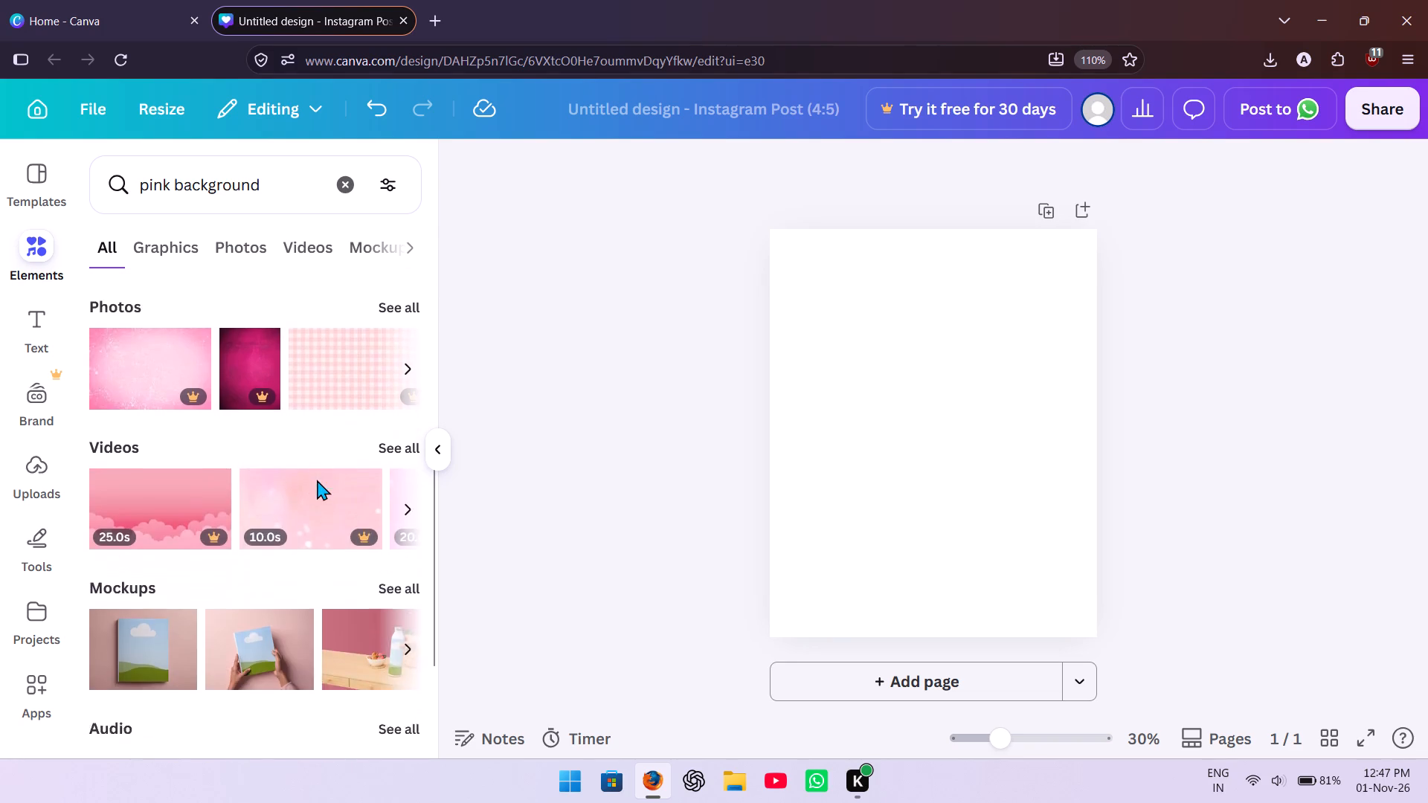
scroll(317, 480, "down", 2)
scroll(317, 480, "up", 6)
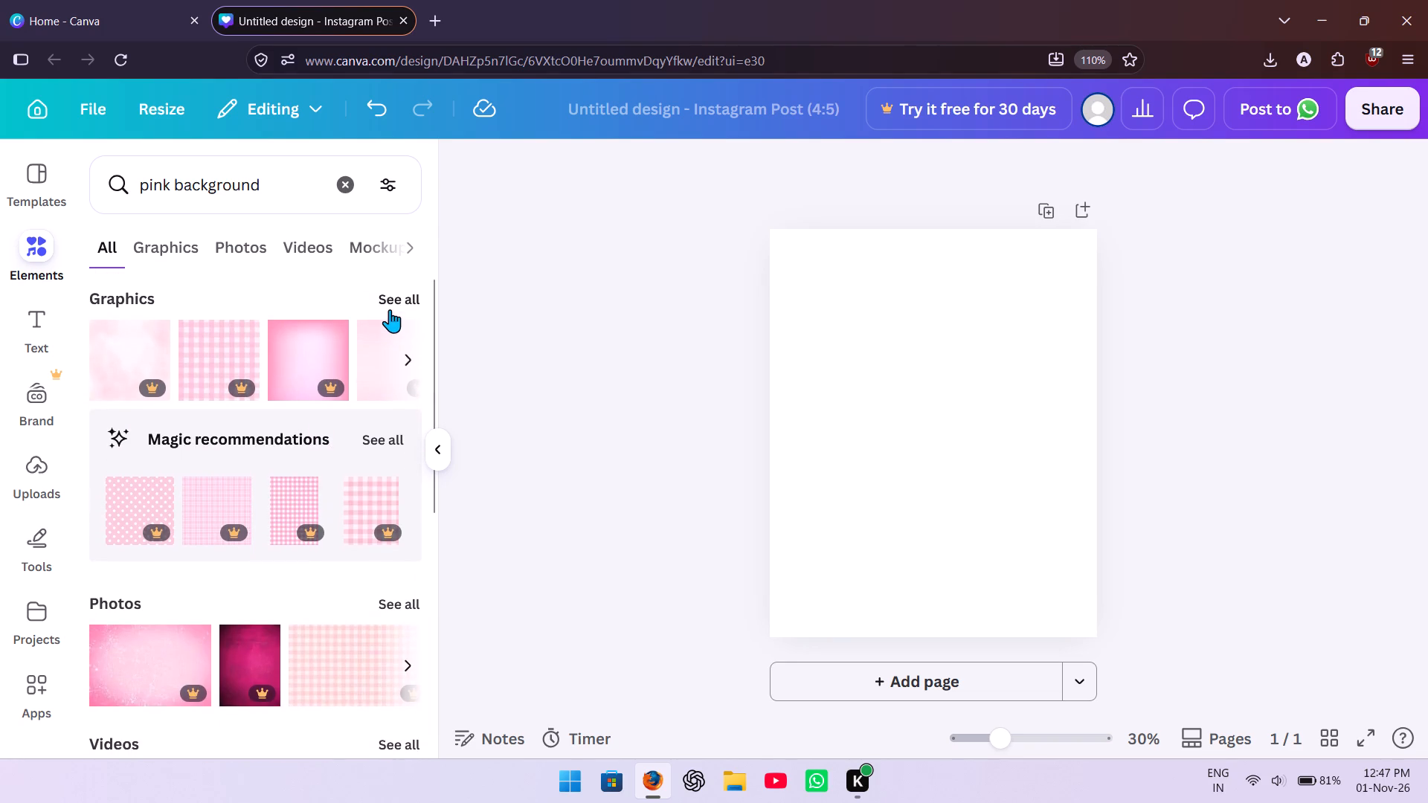
left_click(395, 297)
scroll(277, 561, "down", 1)
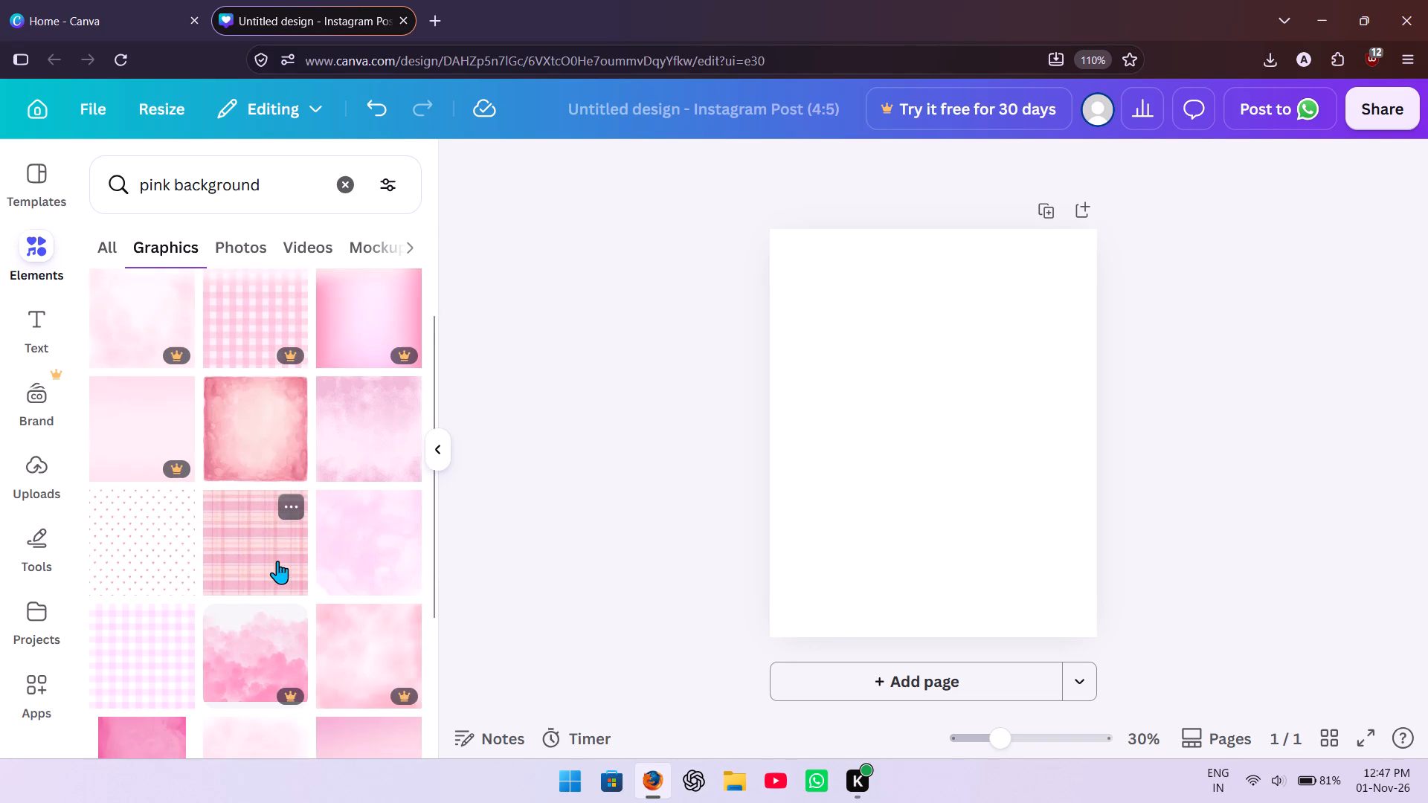
scroll(277, 561, "down", 1)
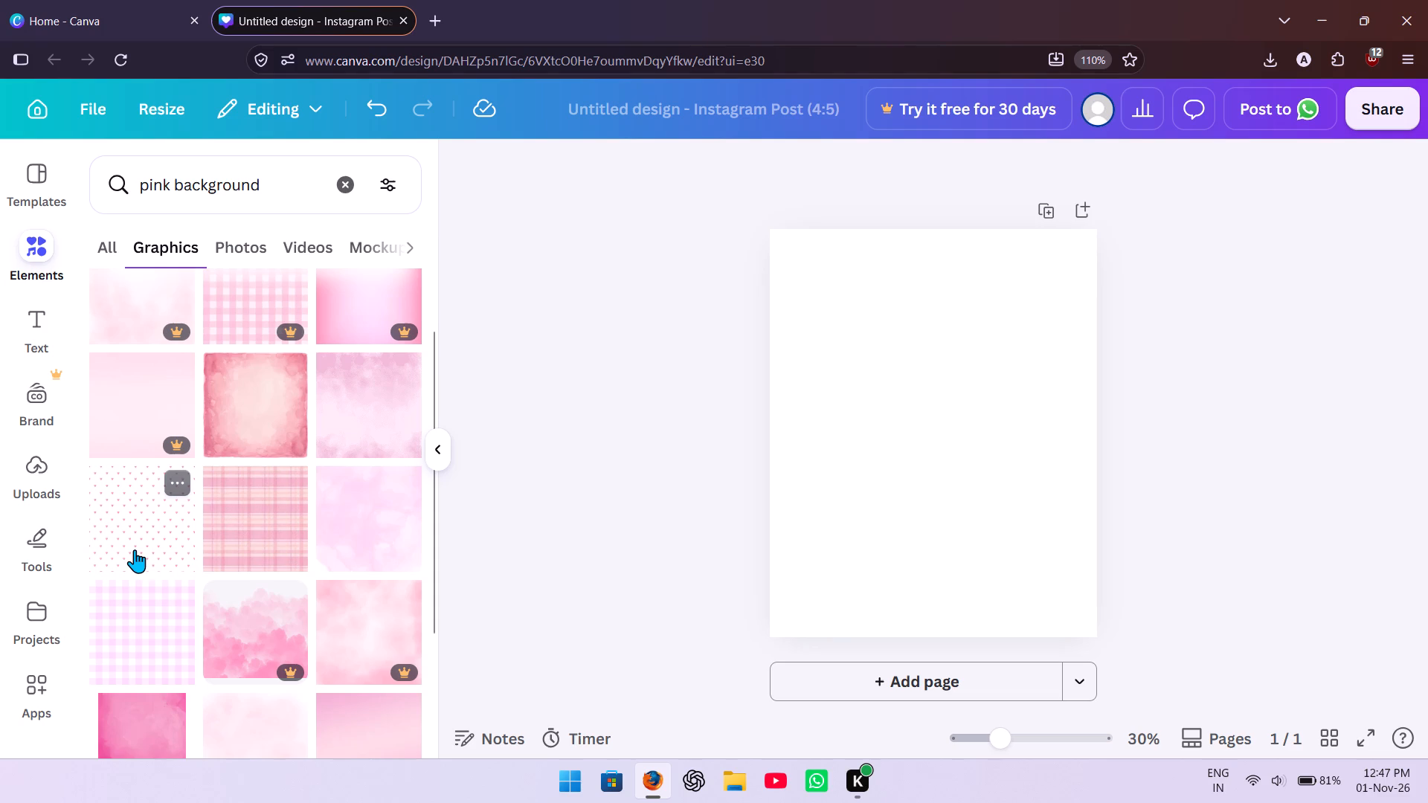
left_click(141, 610)
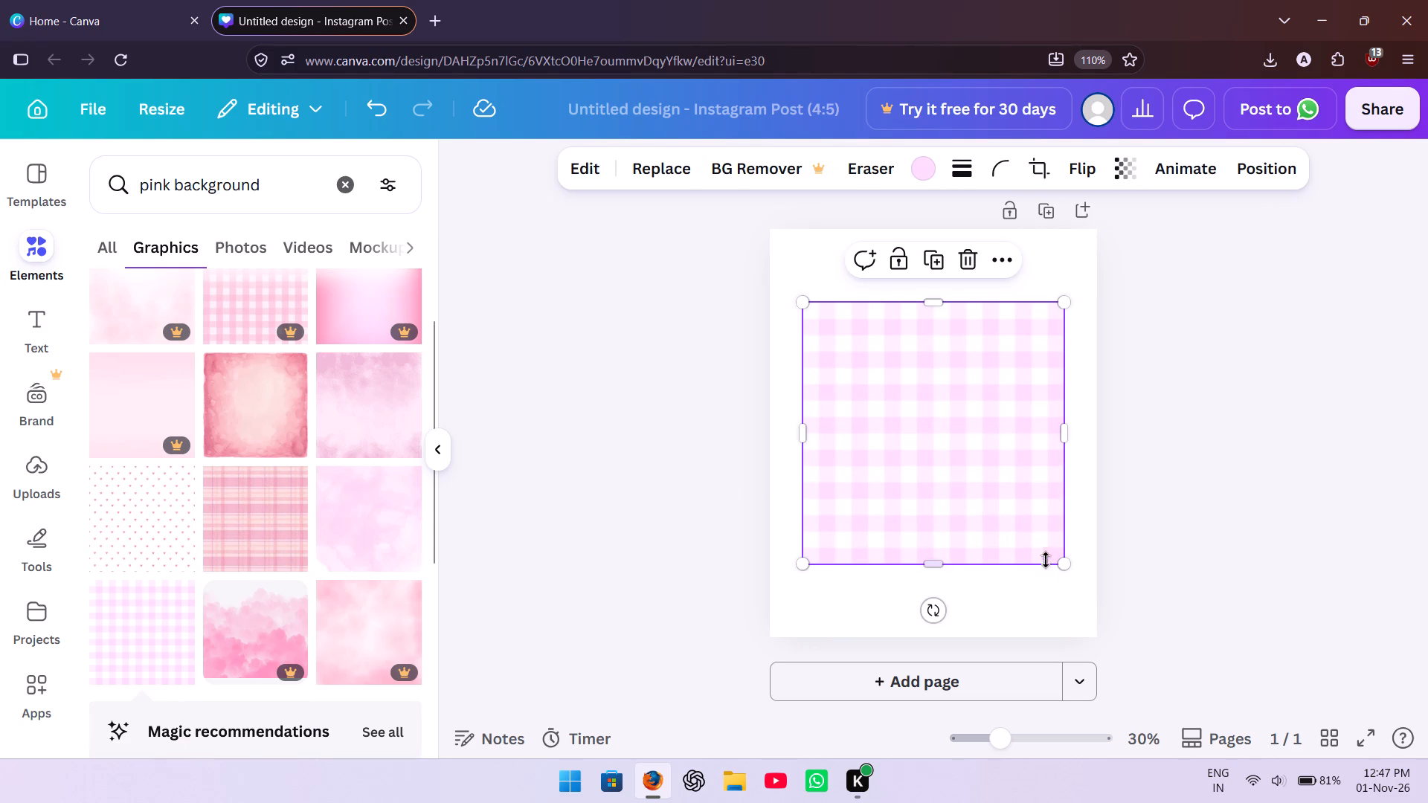
Enlarge the pink gingham graphic and move it so it covers the whole page.
left_click_drag(1066, 558, 1240, 778)
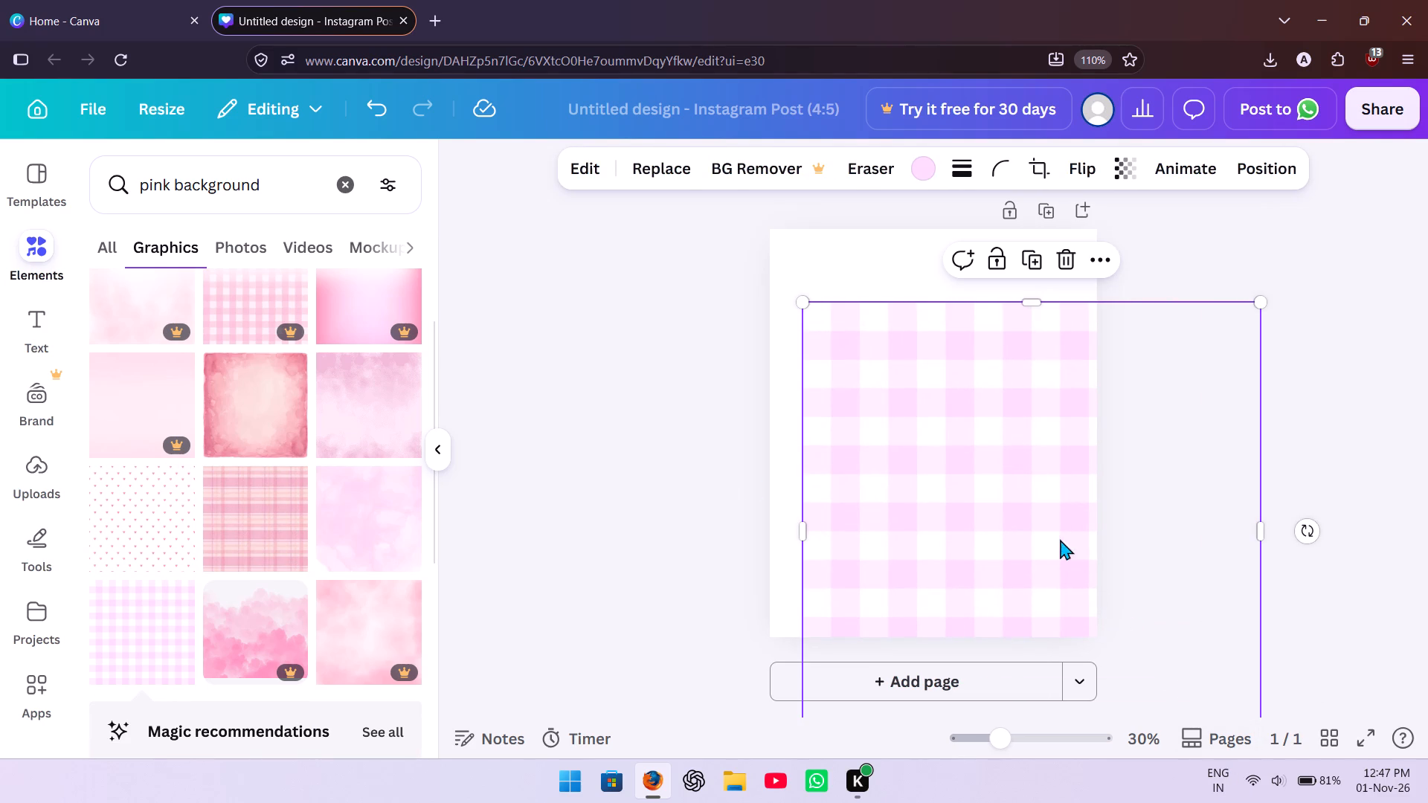
left_click_drag(1019, 488, 928, 384)
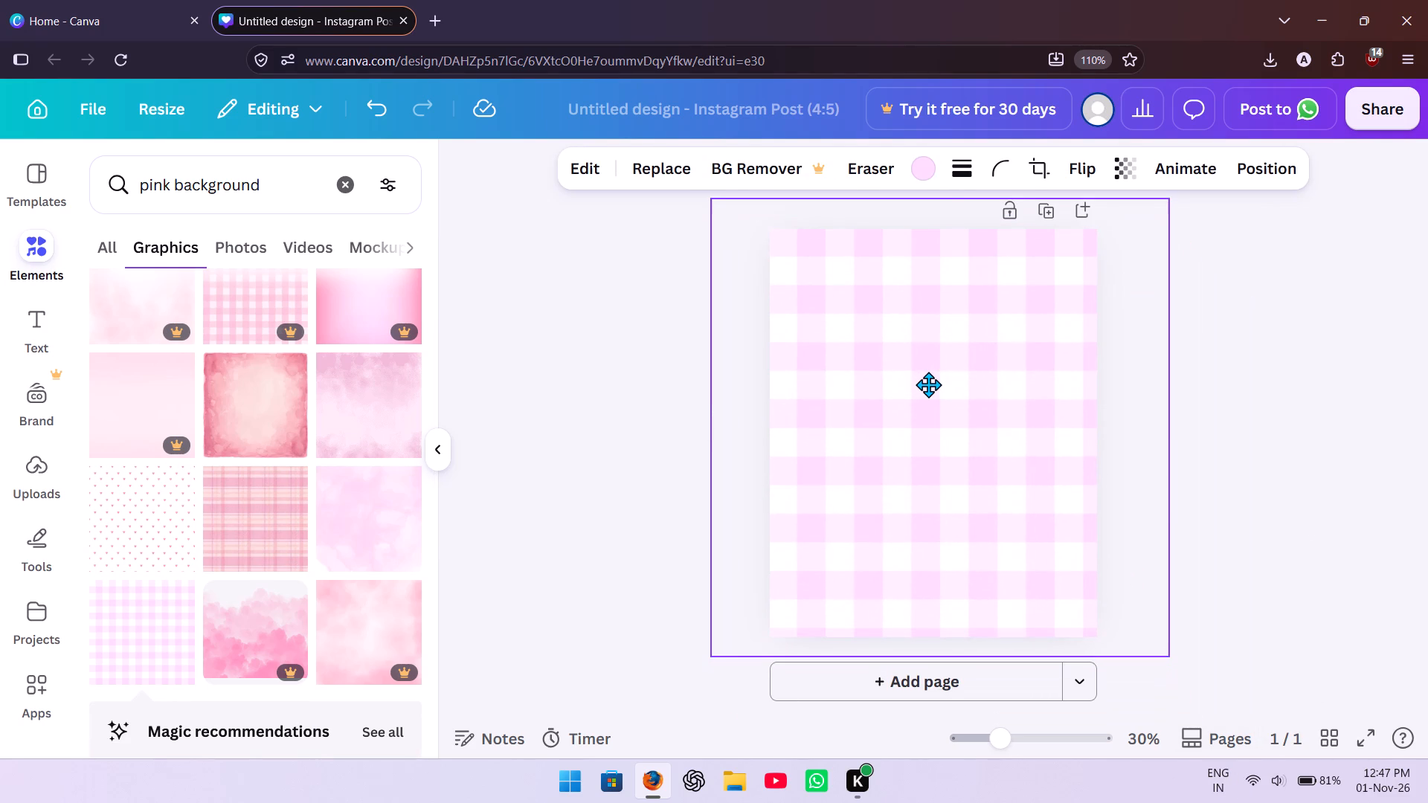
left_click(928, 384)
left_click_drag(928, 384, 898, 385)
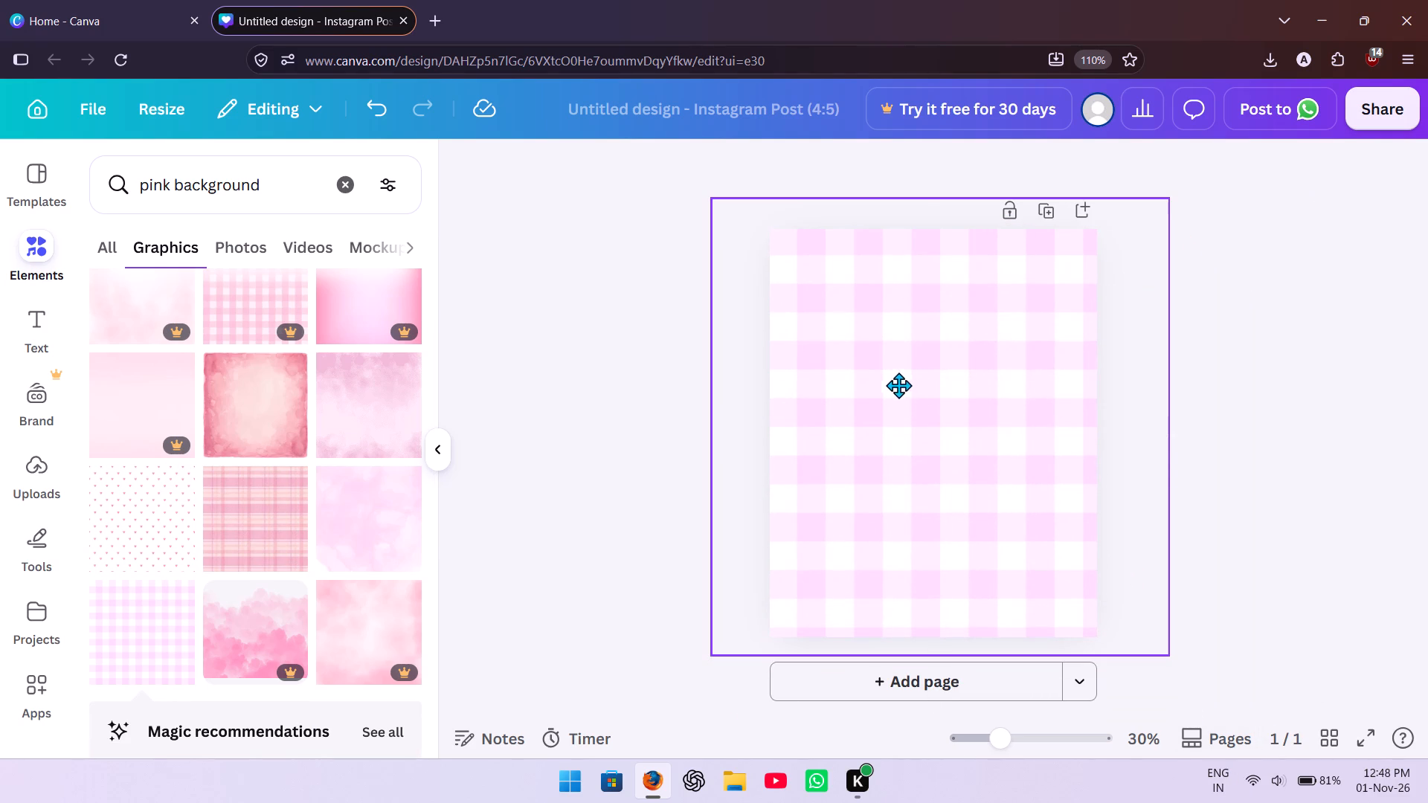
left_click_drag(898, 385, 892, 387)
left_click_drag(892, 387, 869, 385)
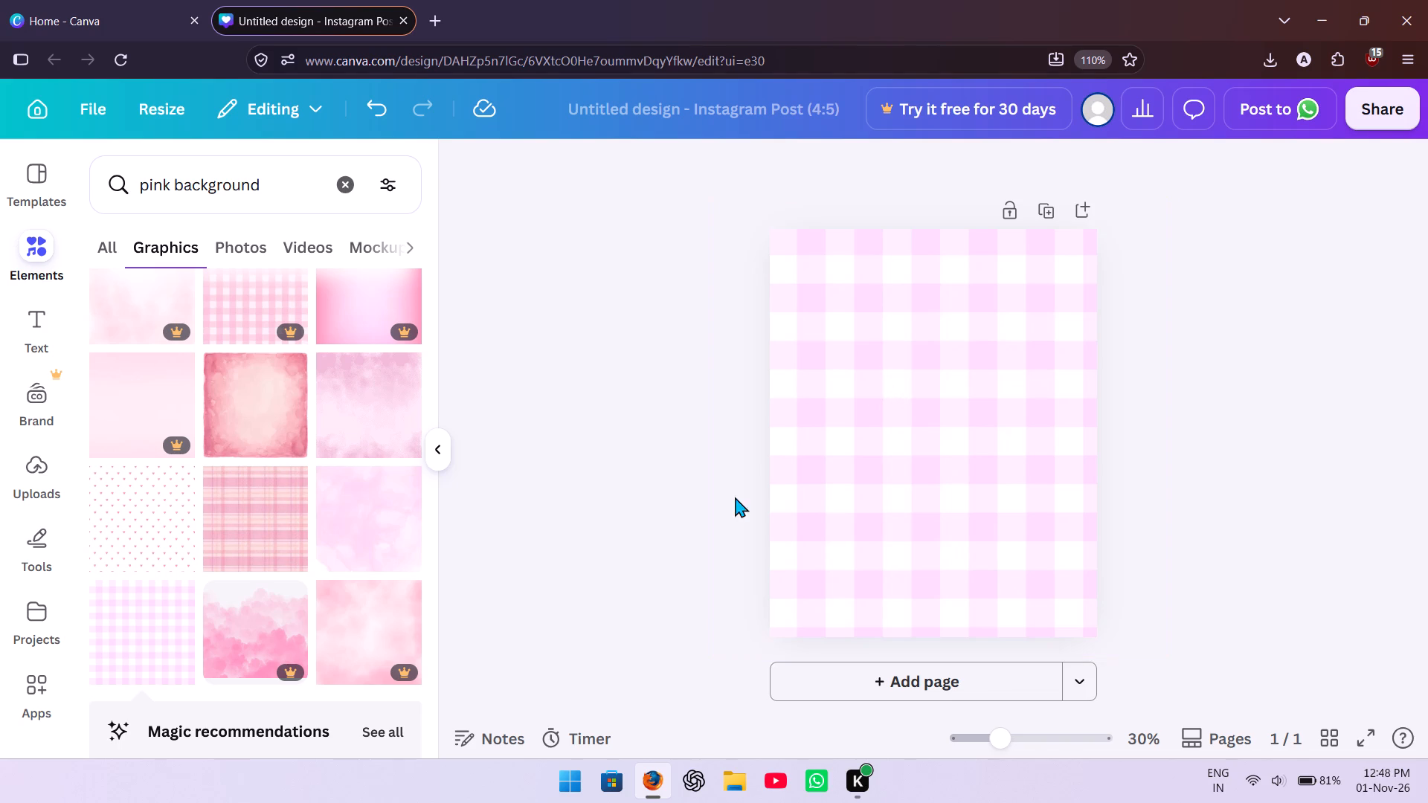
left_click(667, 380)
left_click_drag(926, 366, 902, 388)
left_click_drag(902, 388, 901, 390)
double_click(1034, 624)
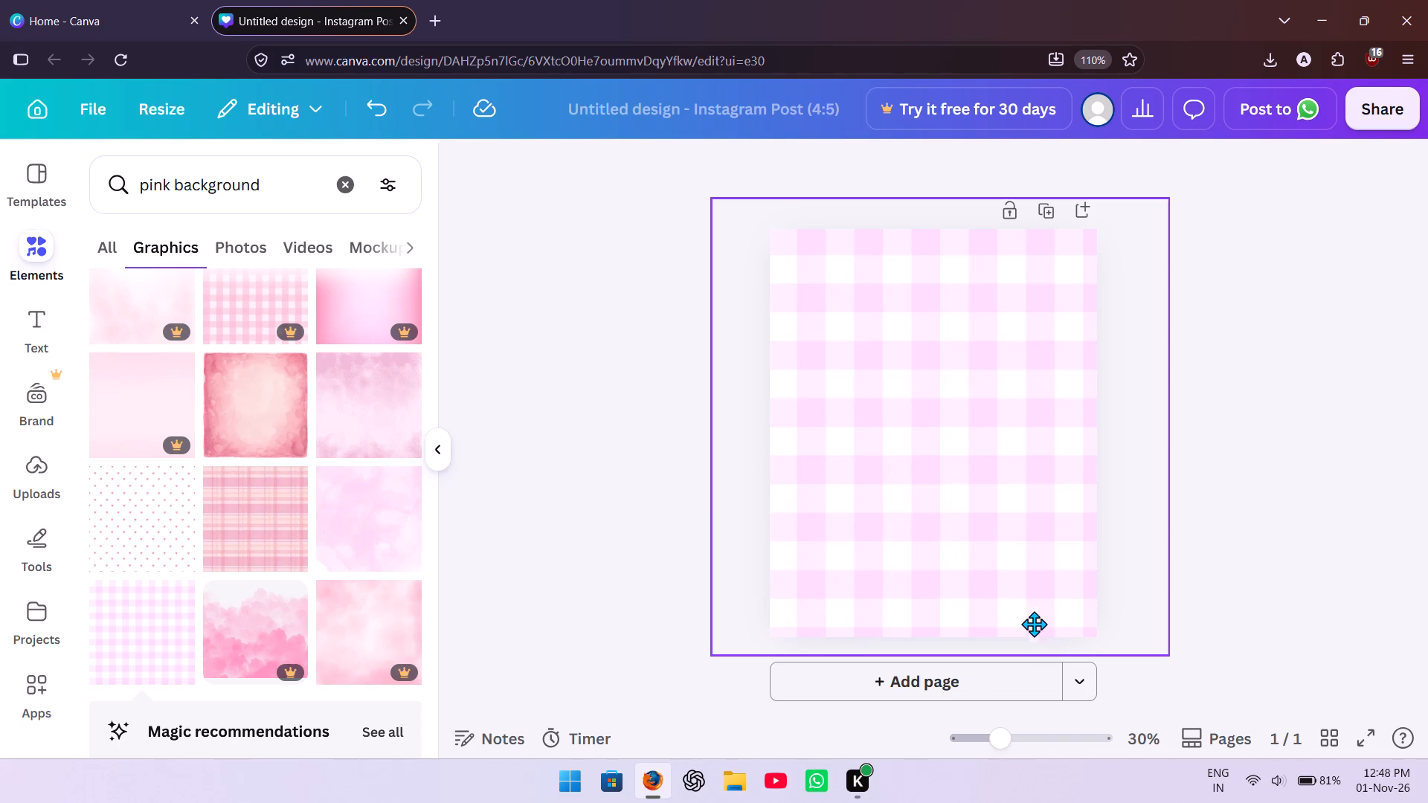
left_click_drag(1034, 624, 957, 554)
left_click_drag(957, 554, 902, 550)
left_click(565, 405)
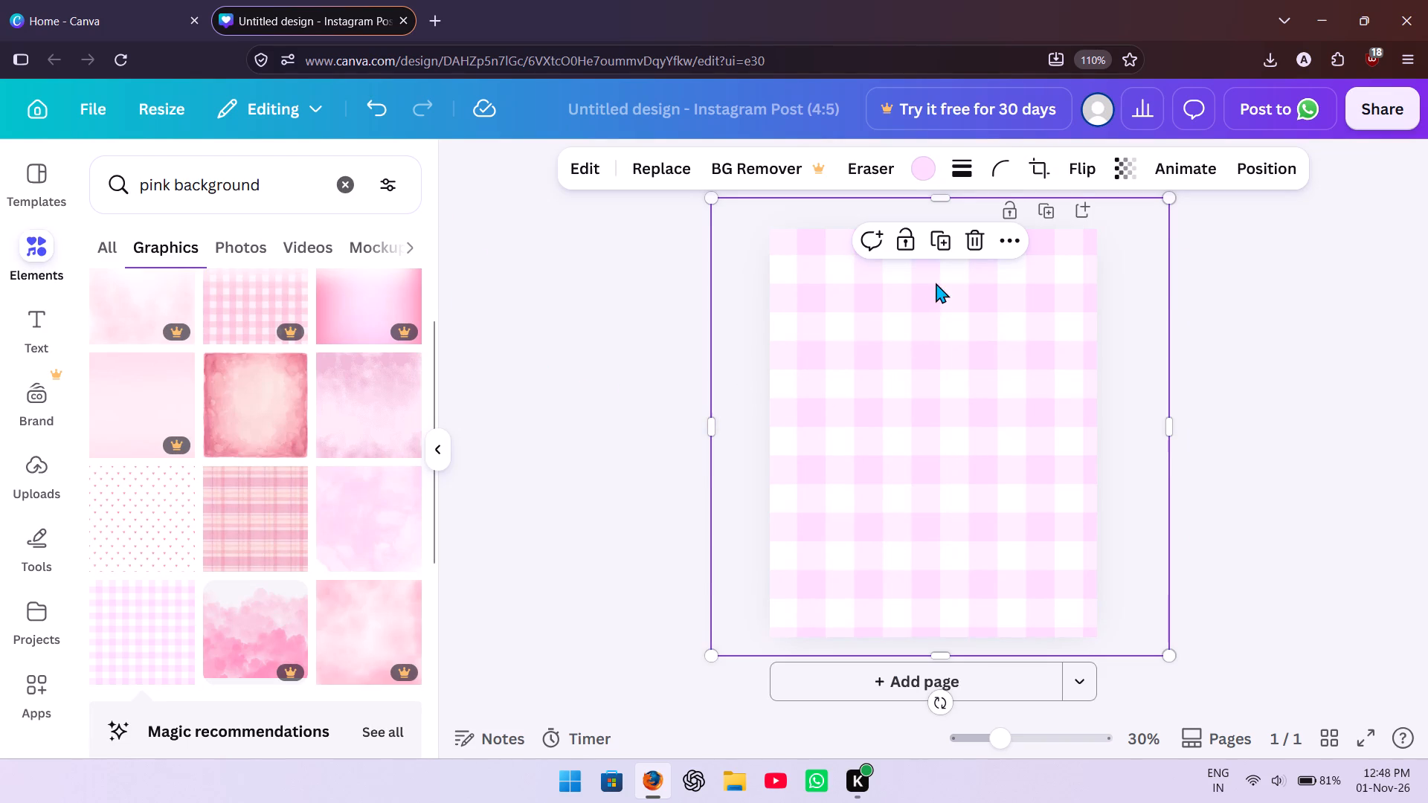
Shrink the gingham graphic slightly and reposition it flush with the page's right edge, centred vertically.
left_click_drag(930, 343, 850, 352)
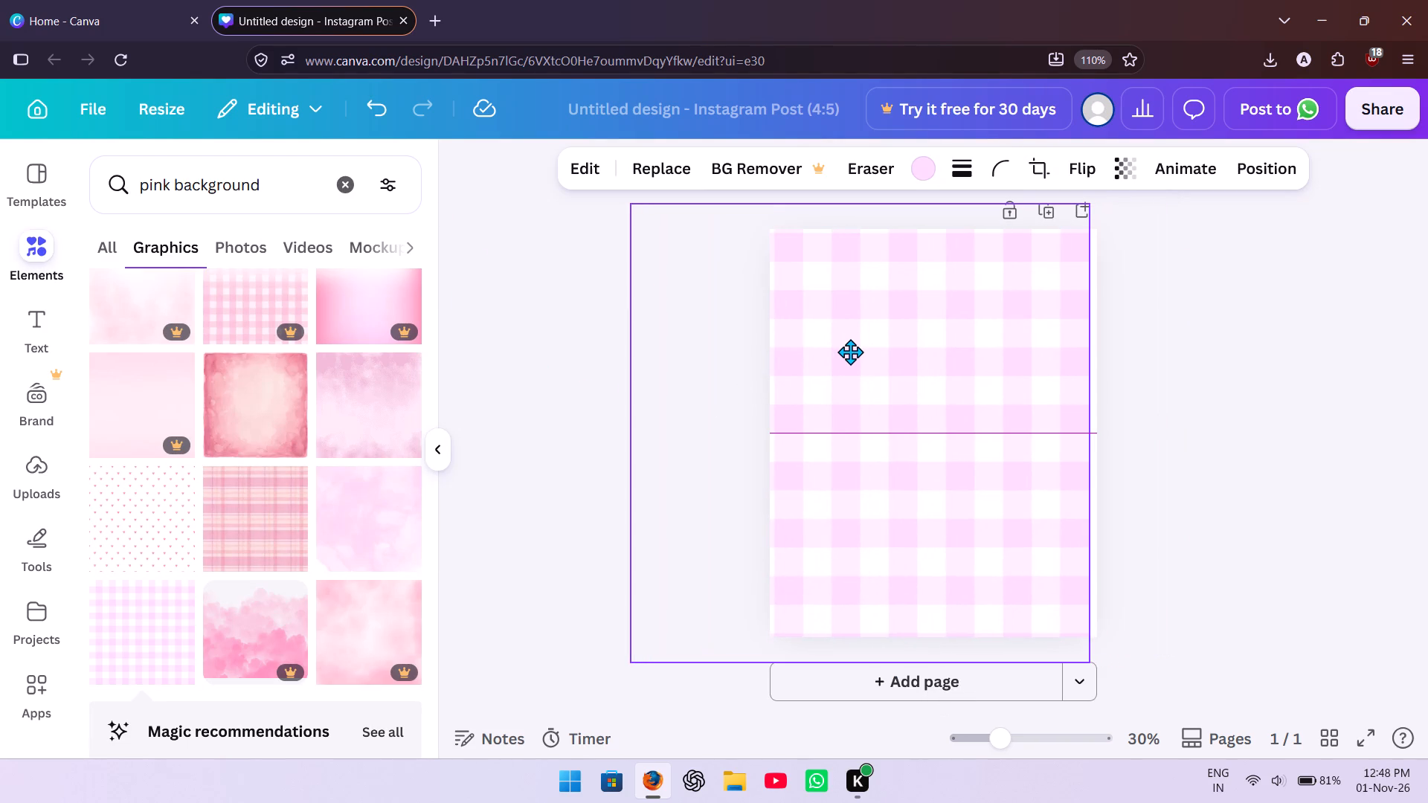
left_click_drag(850, 352, 866, 352)
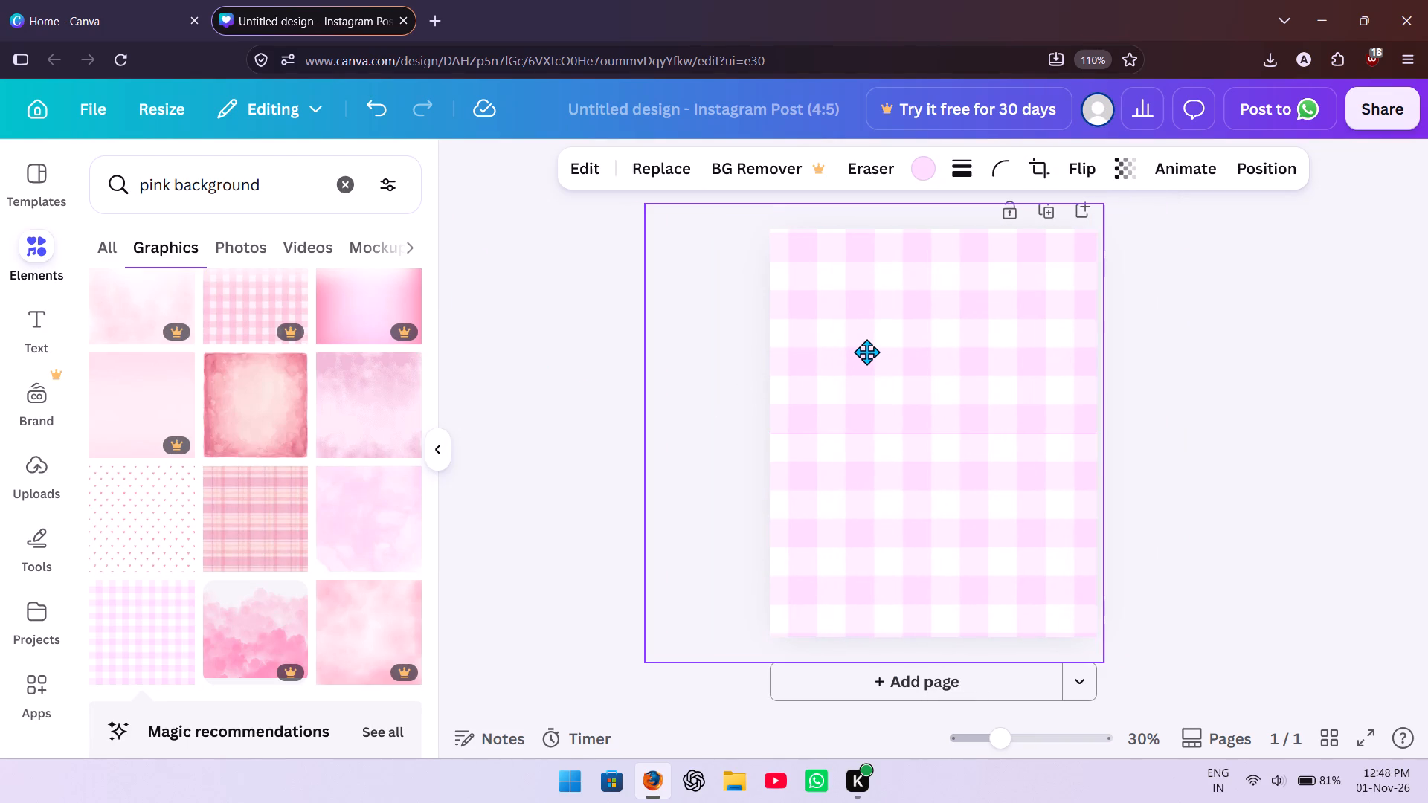
left_click_drag(866, 352, 851, 347)
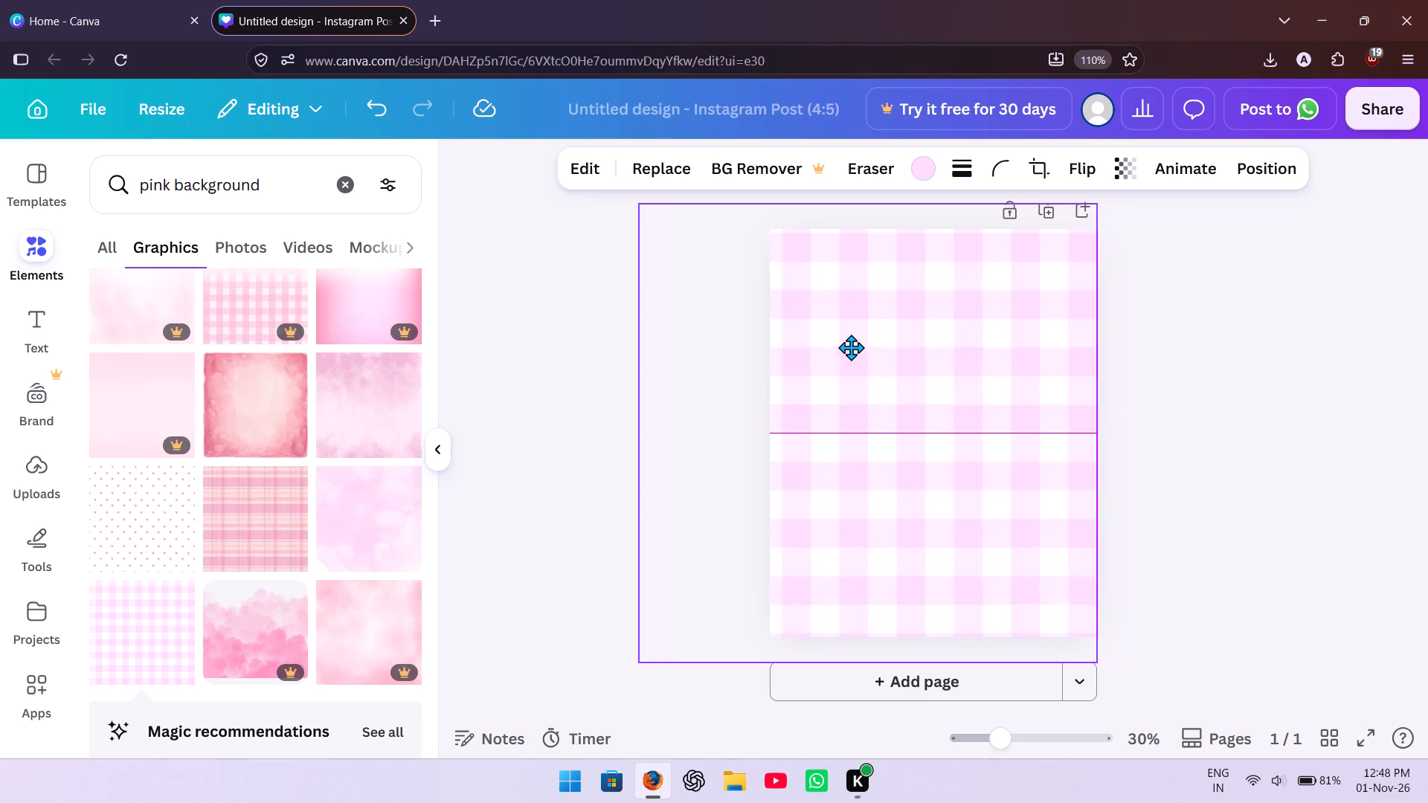
left_click_drag(851, 347, 783, 262)
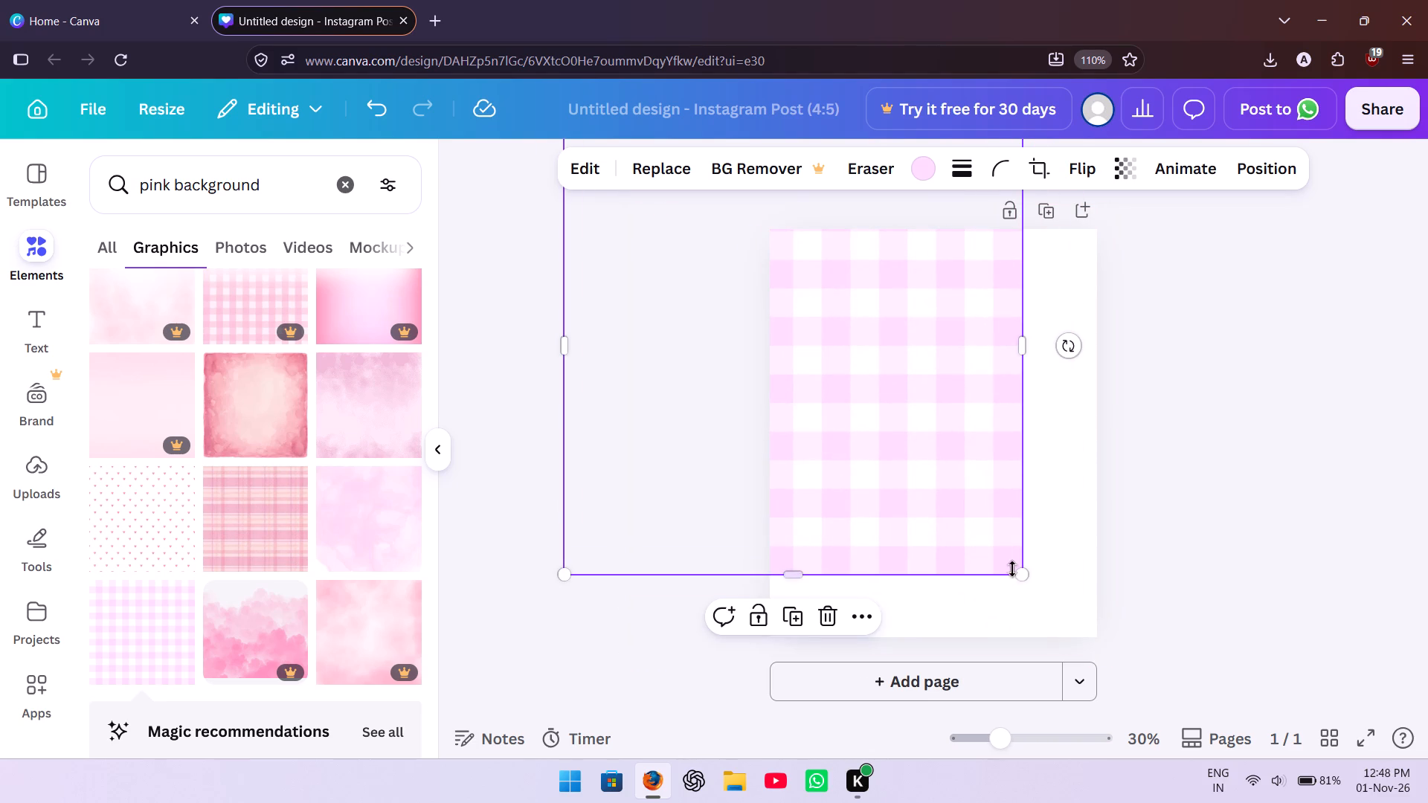
left_click_drag(1019, 570, 940, 483)
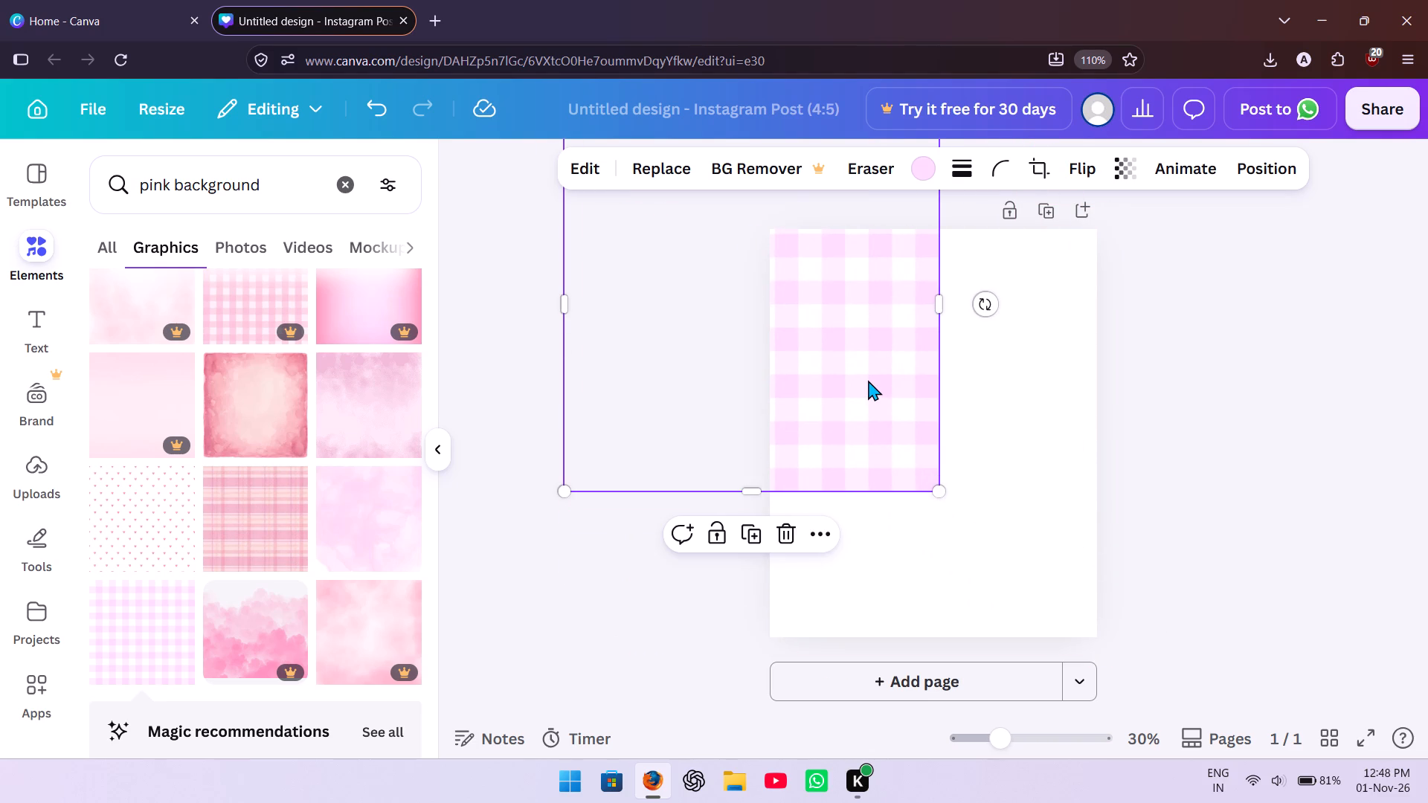
left_click_drag(868, 380, 1020, 501)
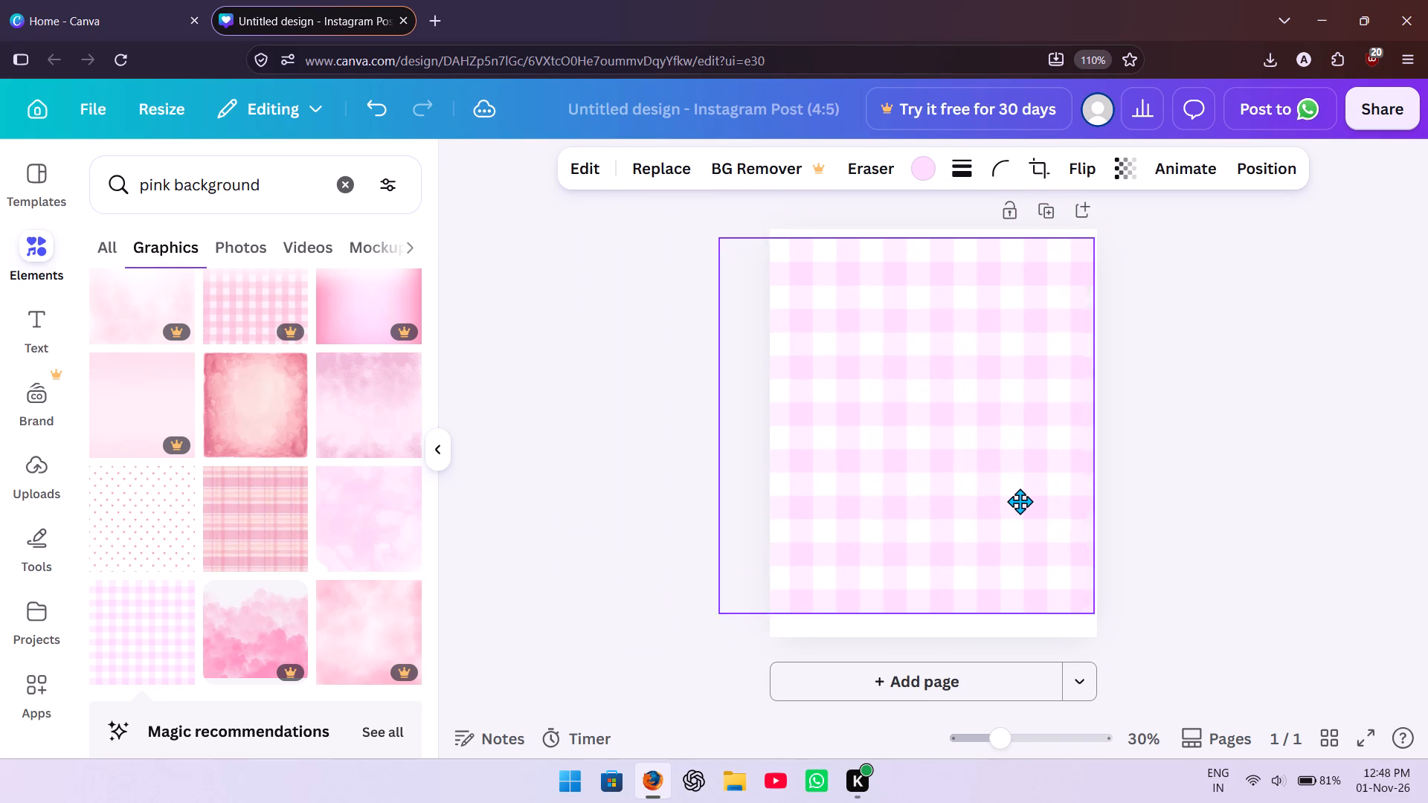
left_click_drag(1020, 501, 1009, 506)
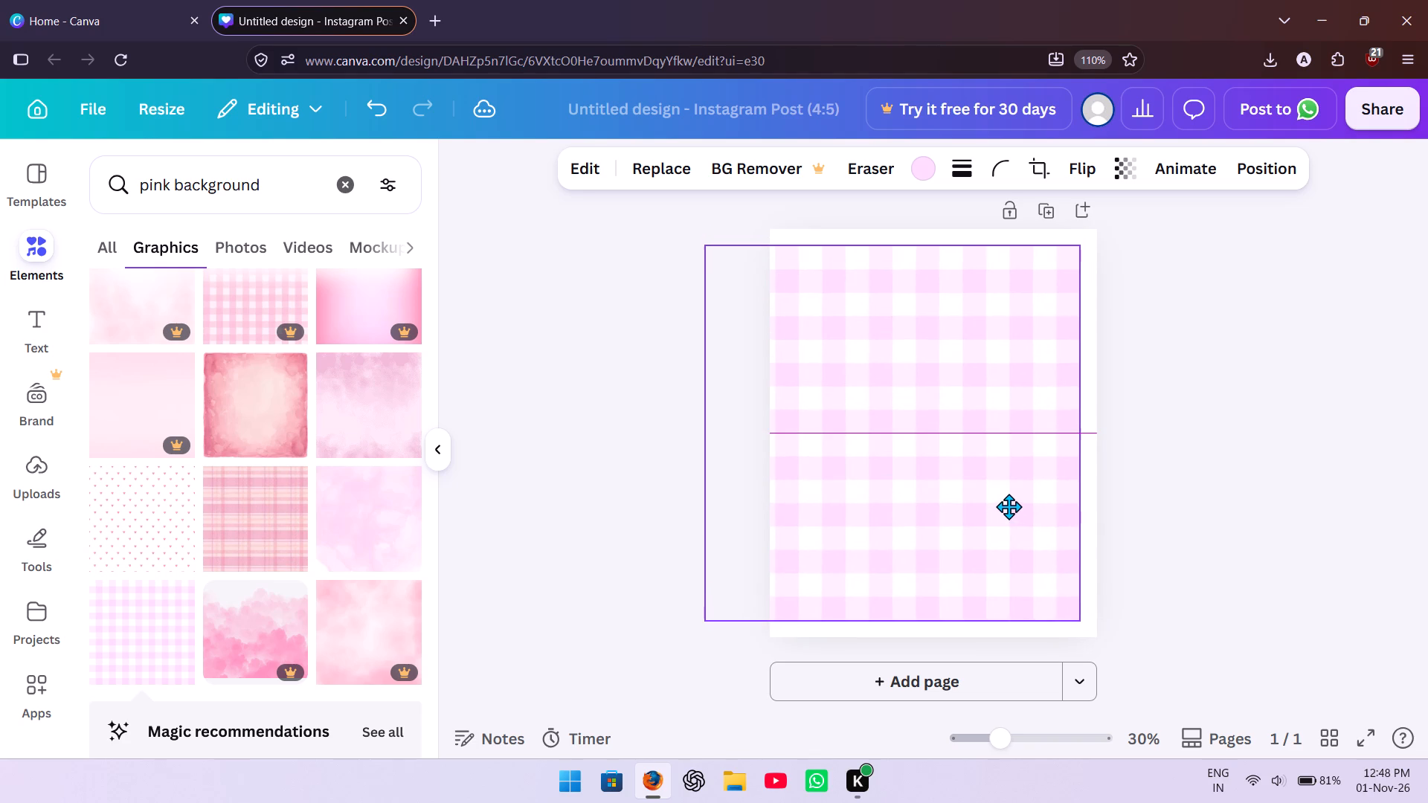
left_click_drag(1009, 506, 1020, 507)
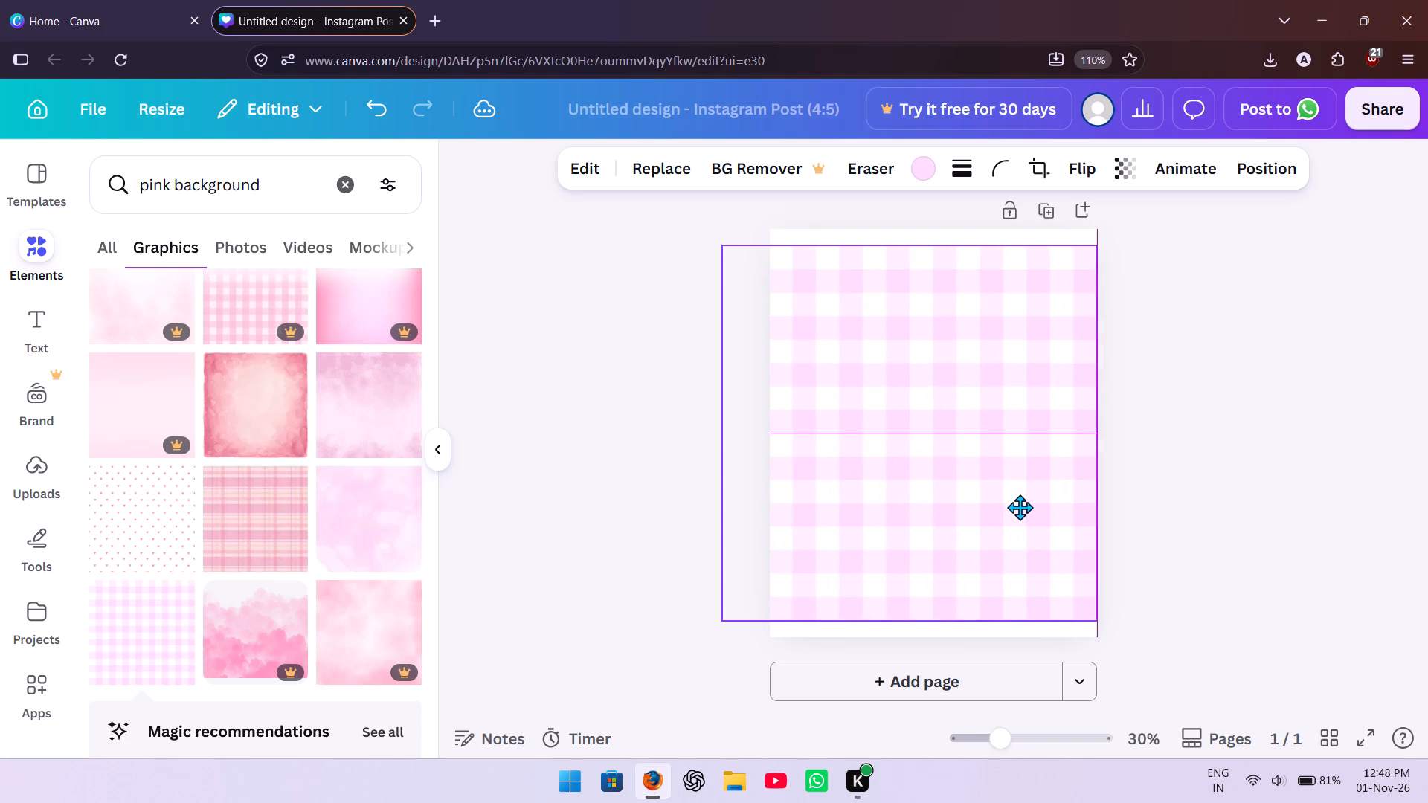
left_click_drag(1020, 507, 1030, 511)
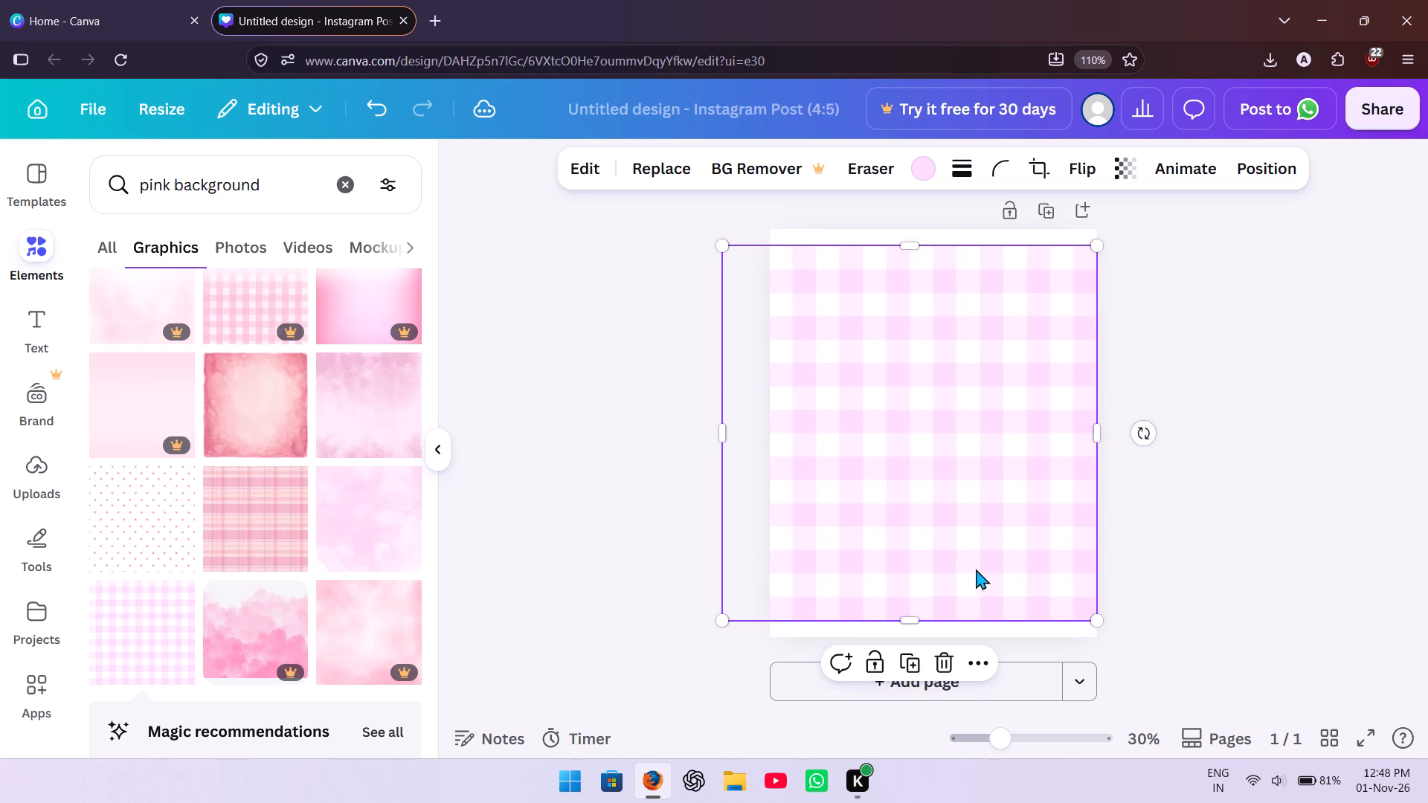
Extend the gingham graphic to the page's top and bottom edges so it fills the background.
left_click_drag(905, 622, 907, 644)
left_click_drag(908, 242, 905, 223)
left_click(559, 335)
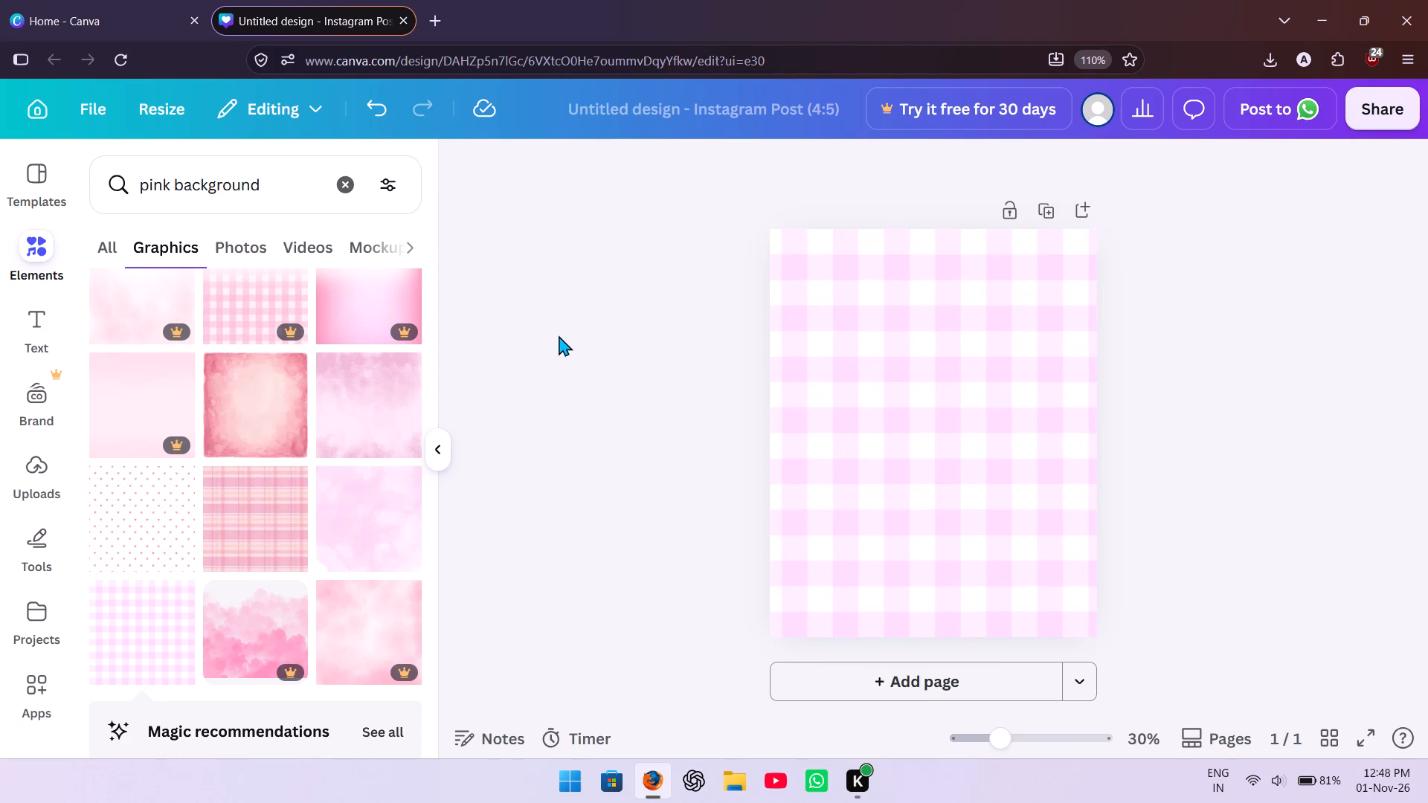
Add a default-style heading text box to the page.
scroll(219, 465, "up", 6)
left_click(45, 325)
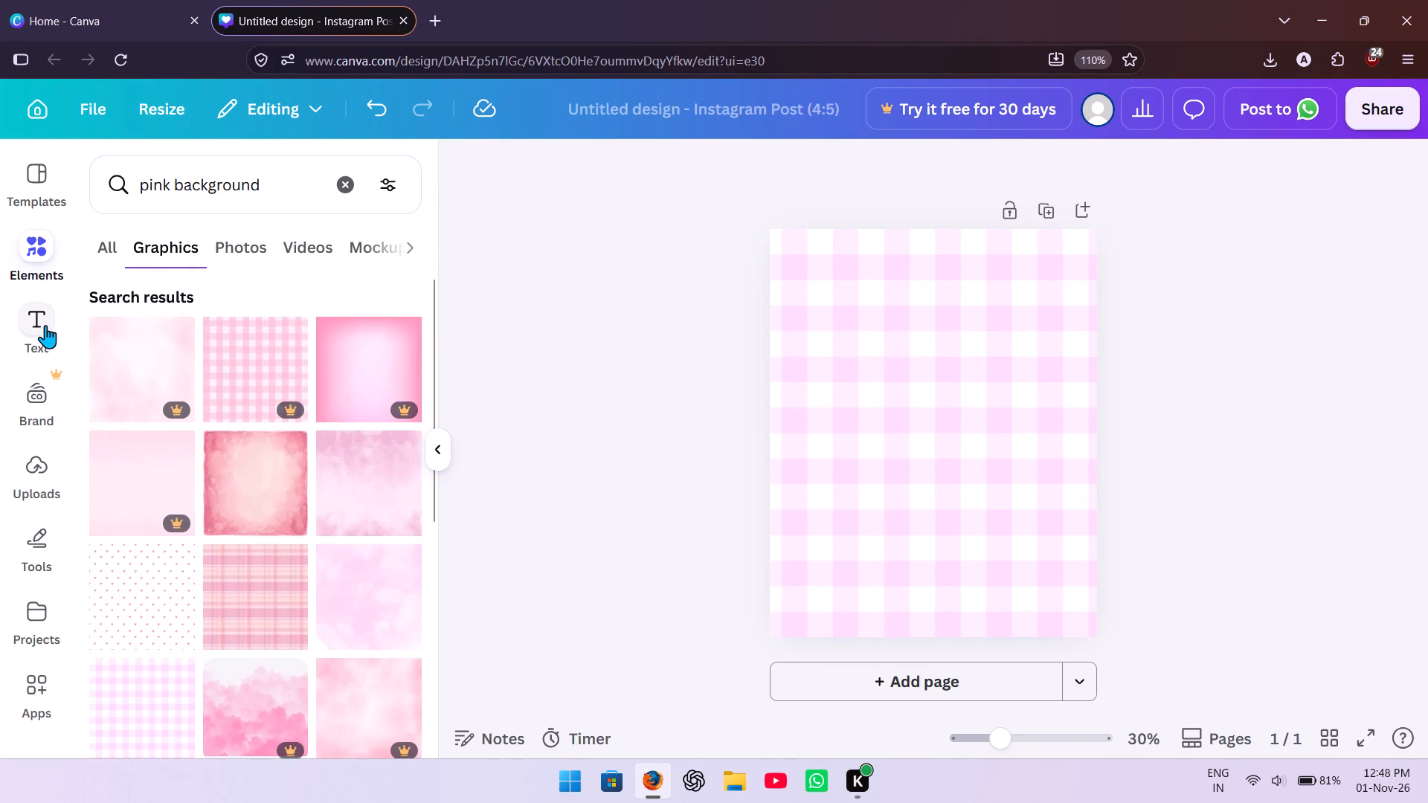
left_click(198, 190)
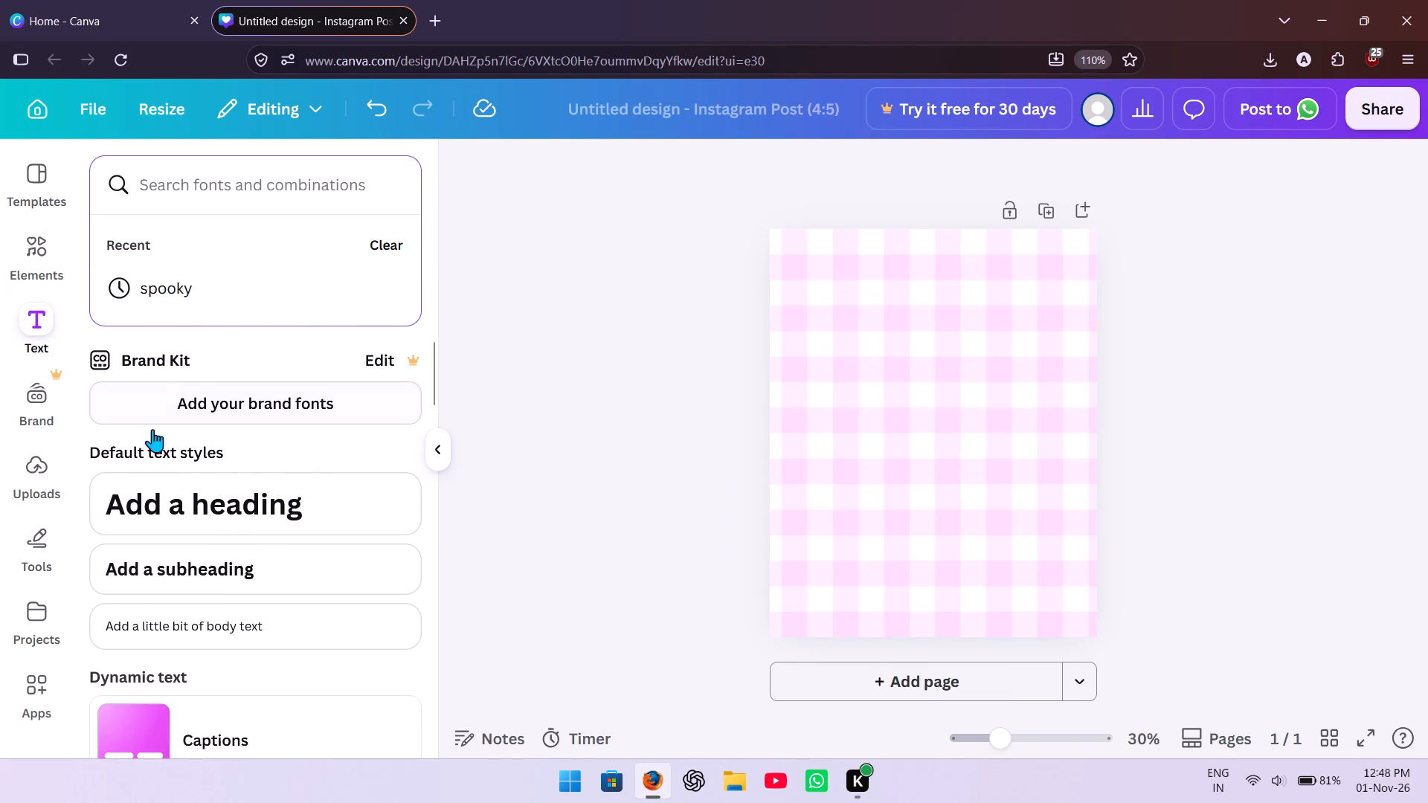
scroll(195, 536, "down", 1)
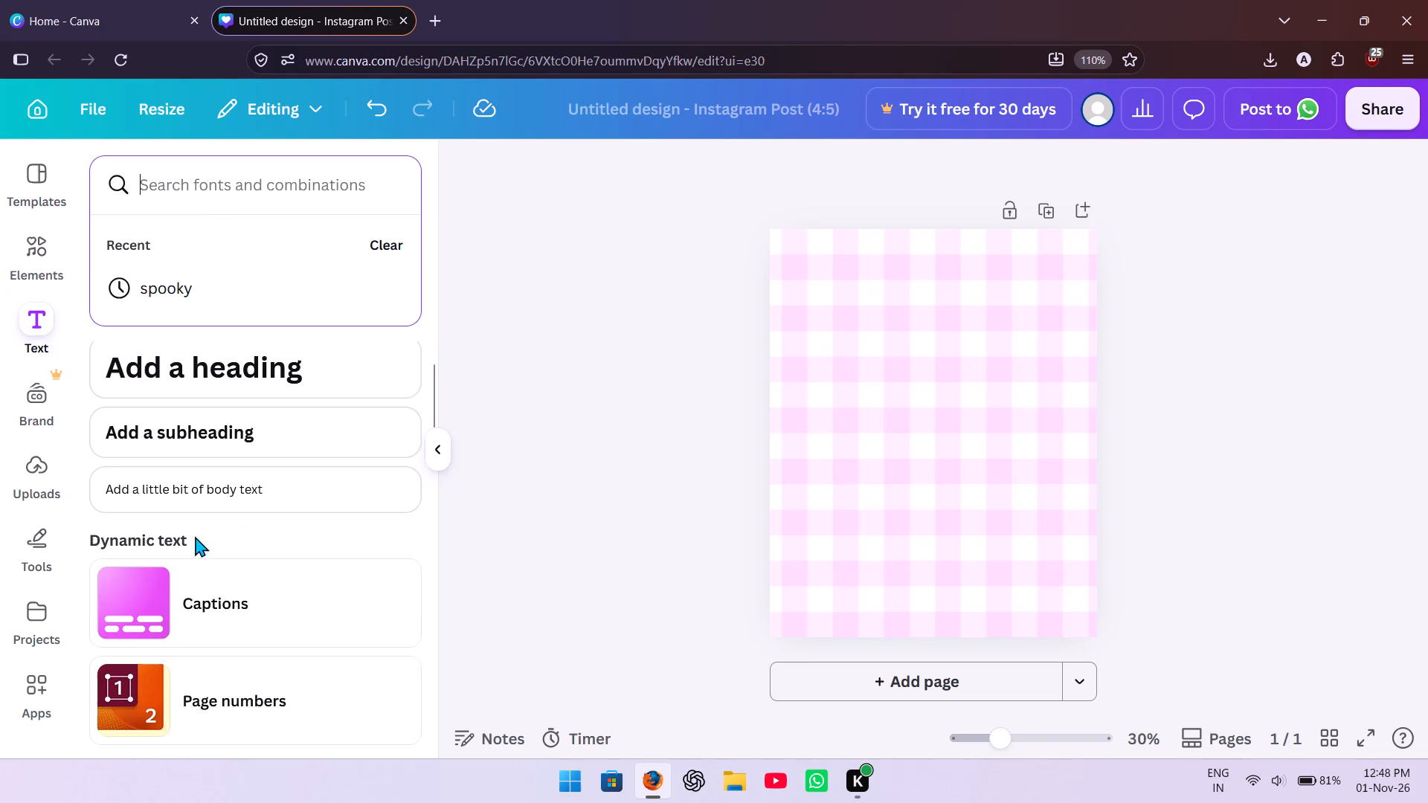
scroll(195, 536, "down", 1)
scroll(195, 536, "up", 1)
left_click(195, 530)
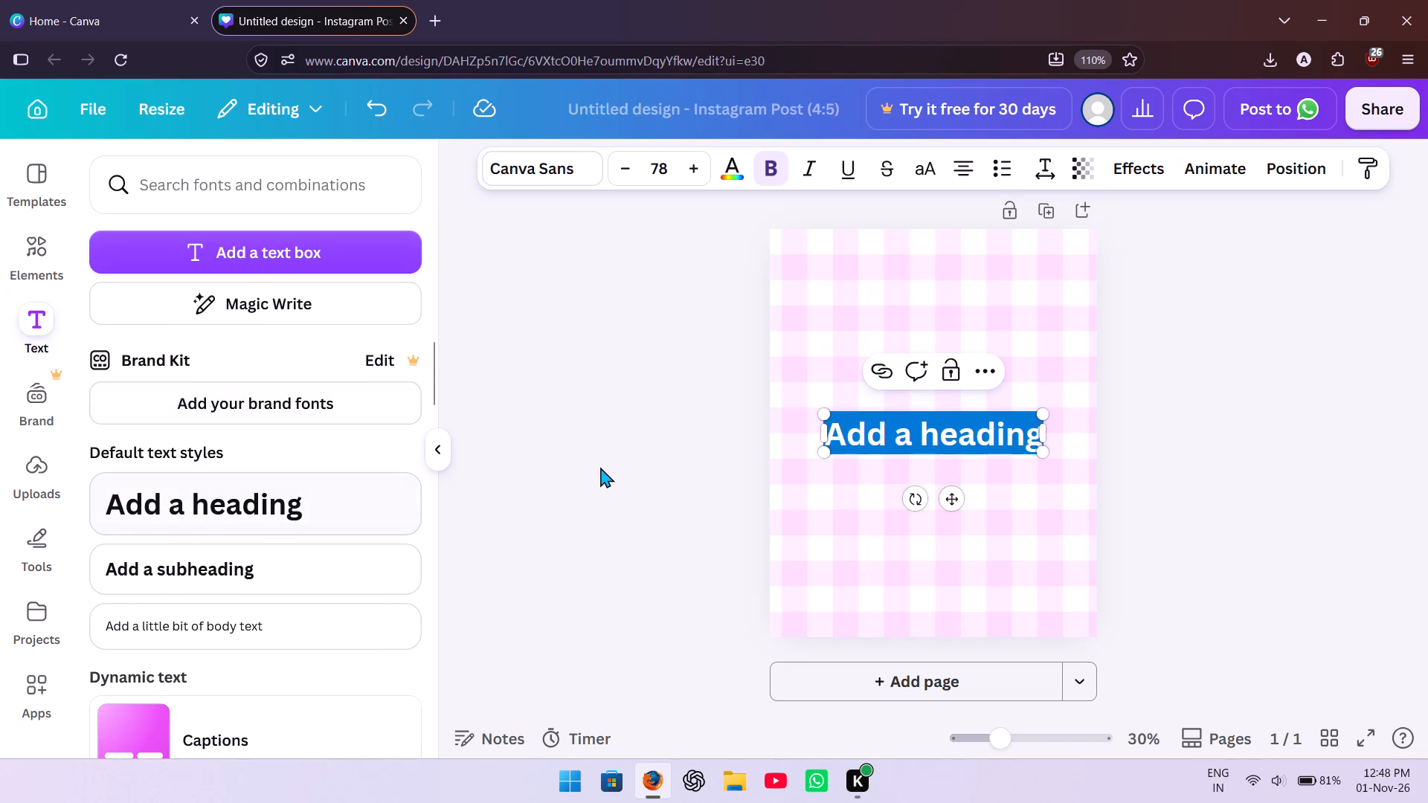
Replace the heading's placeholder text with "Welcom India".
scroll(274, 522, "down", 2)
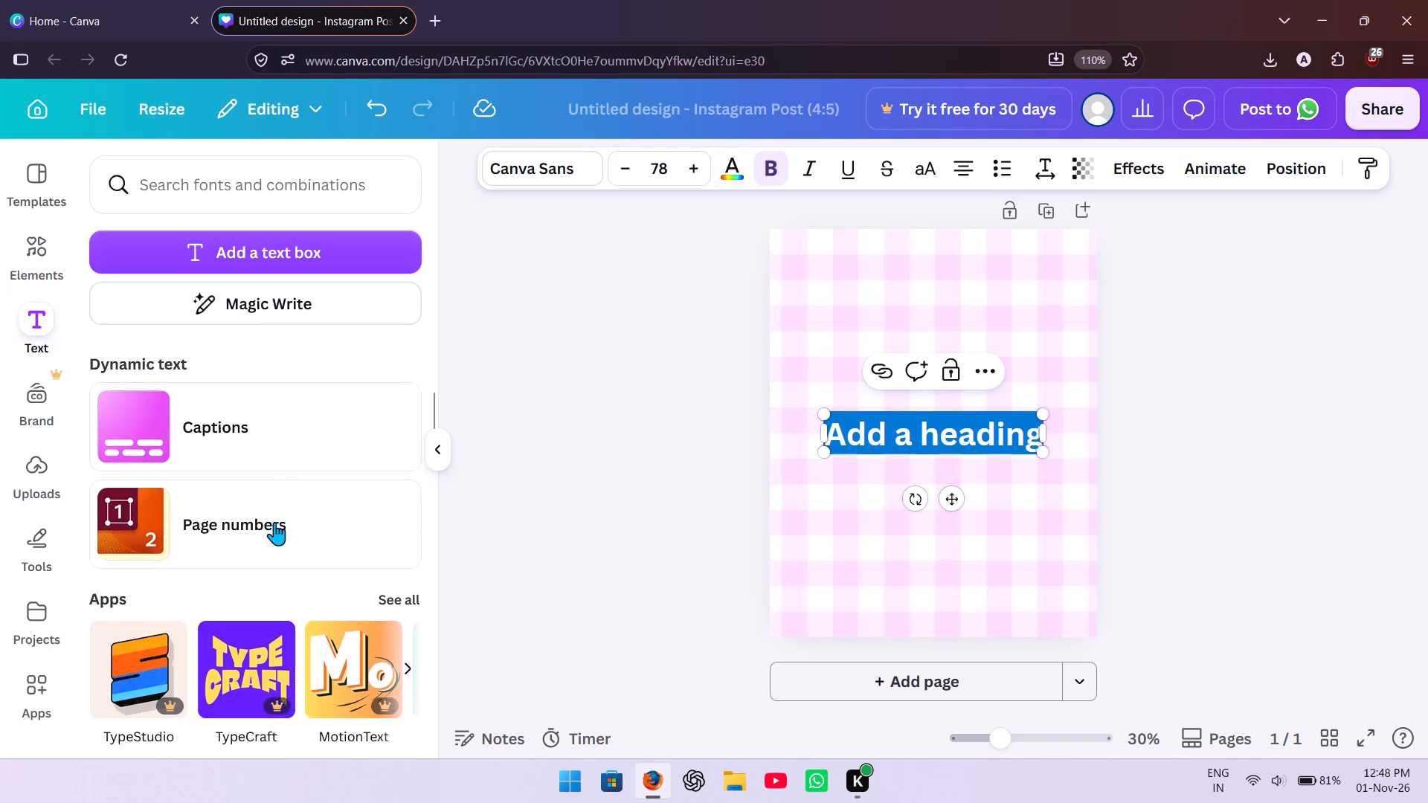
scroll(274, 522, "down", 3)
scroll(274, 522, "left", 1)
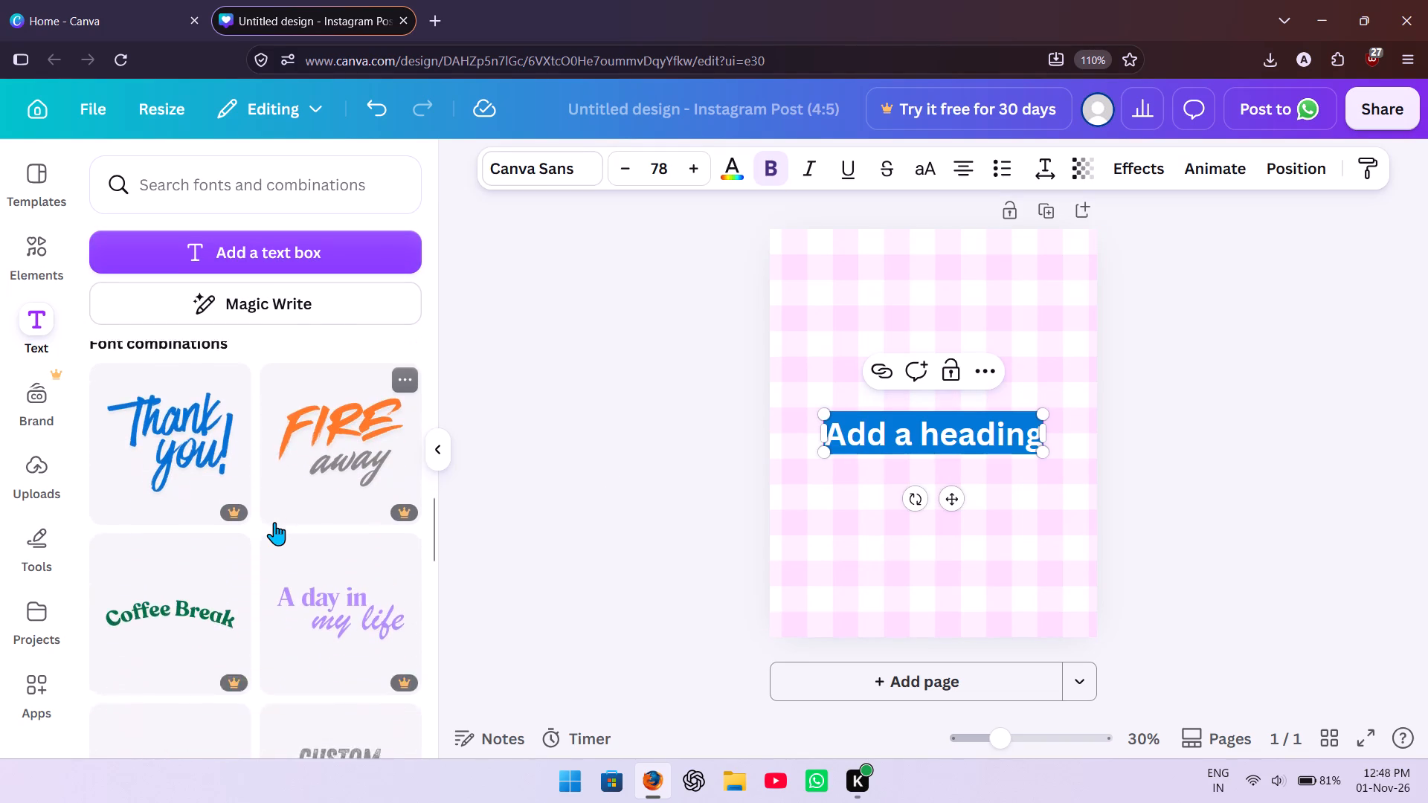
scroll(274, 522, "left", 1)
key("BackSpace")
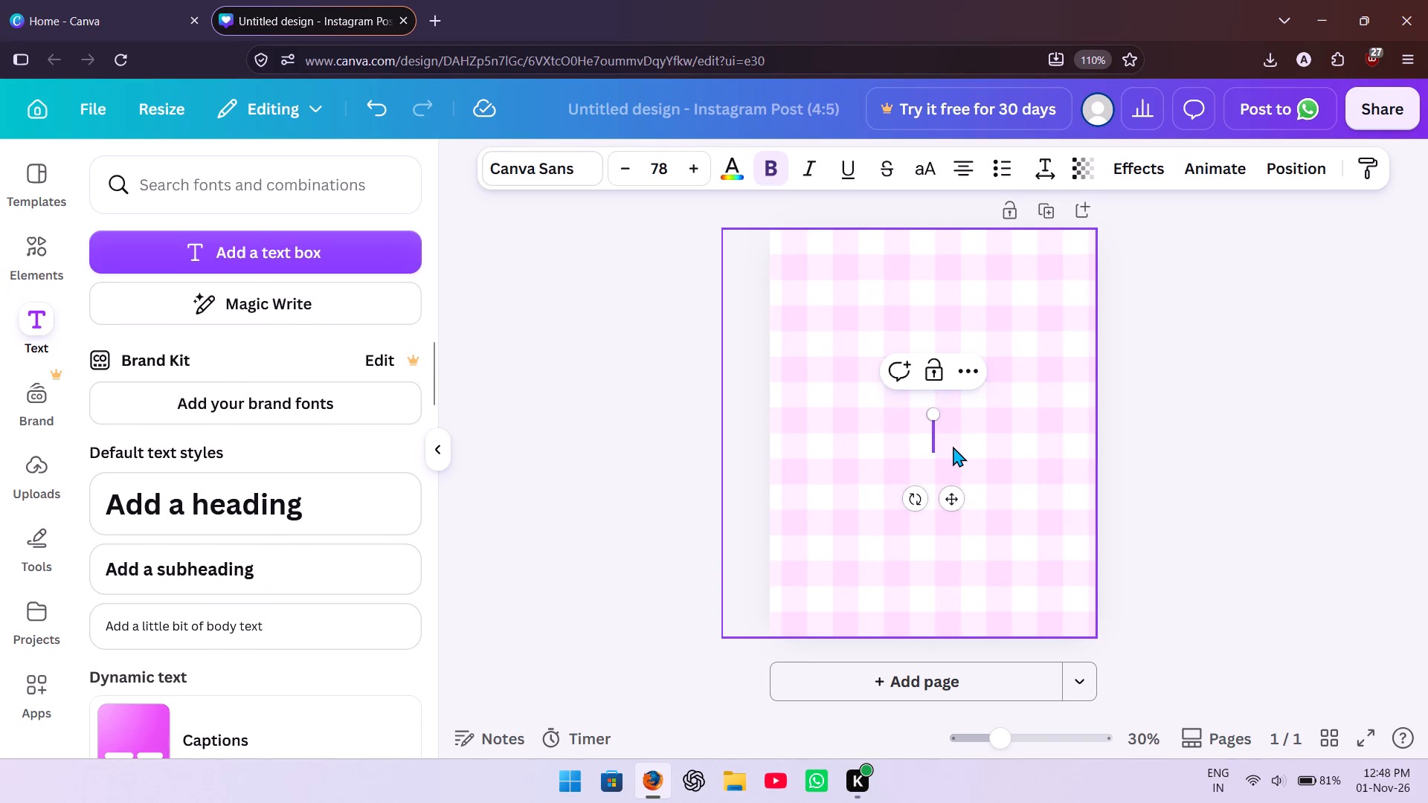
key("BackSpace")
type("elcom to")
key("space")
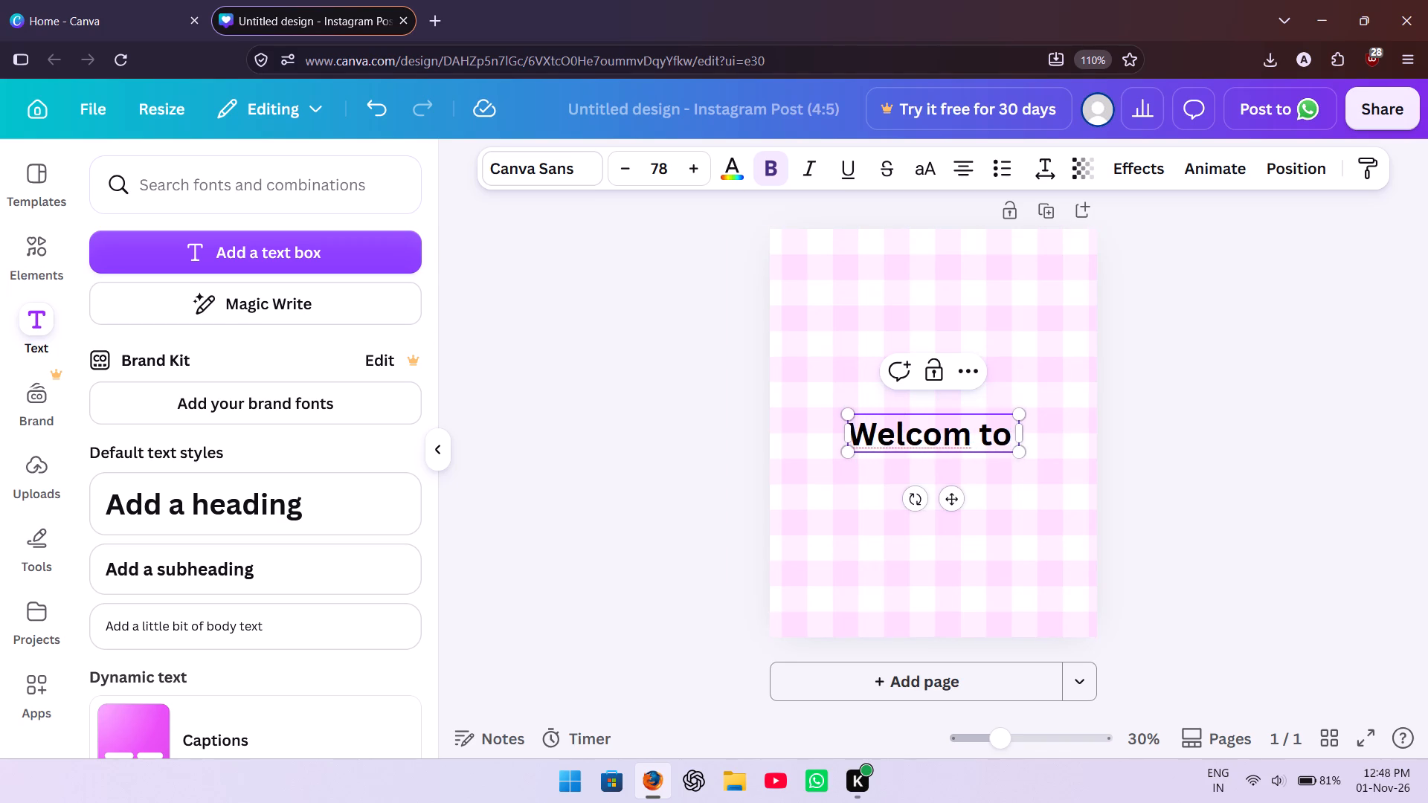
key("BackSpace")
key("BackSpace")
key("BackSpace")
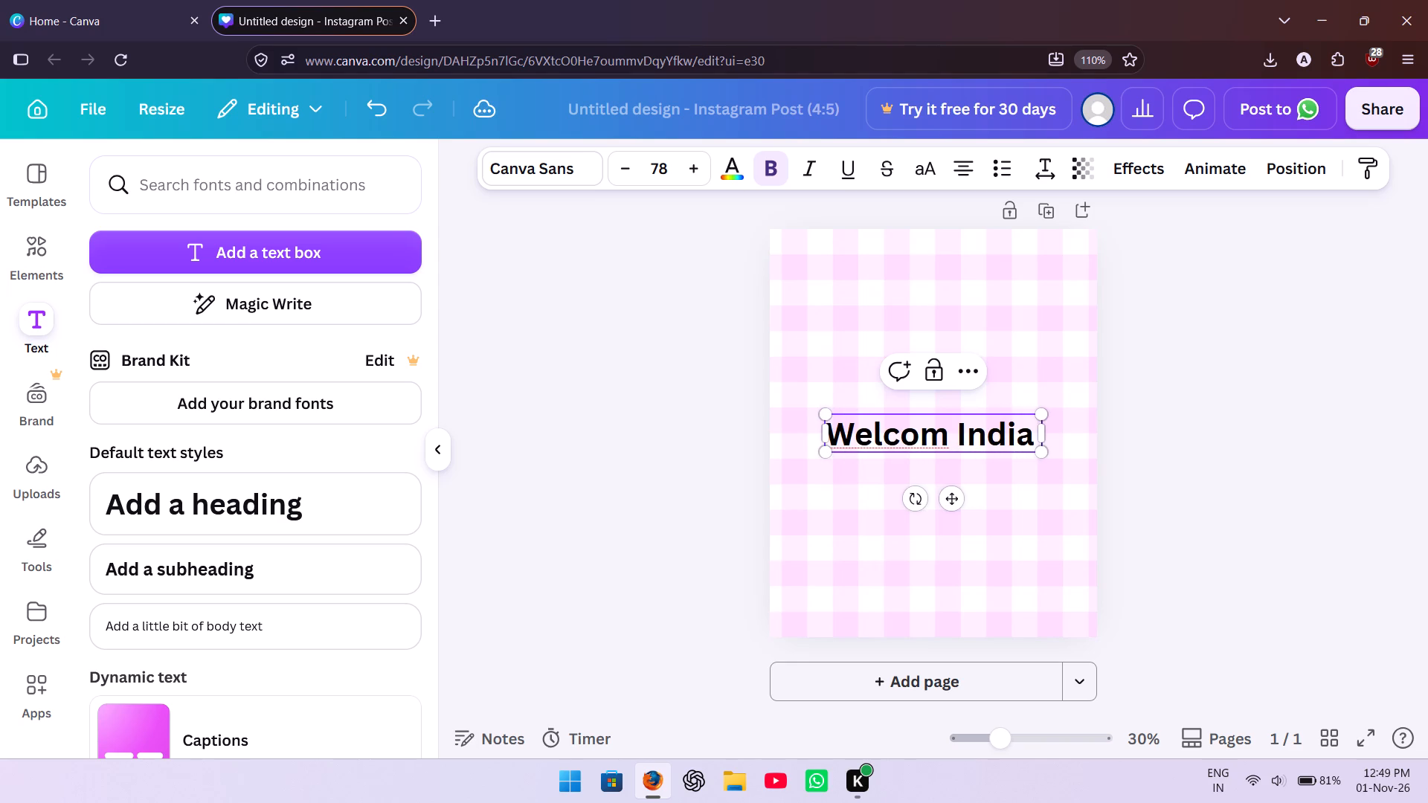
Set the heading's font to Bricolage Grotesque.
left_click(570, 174)
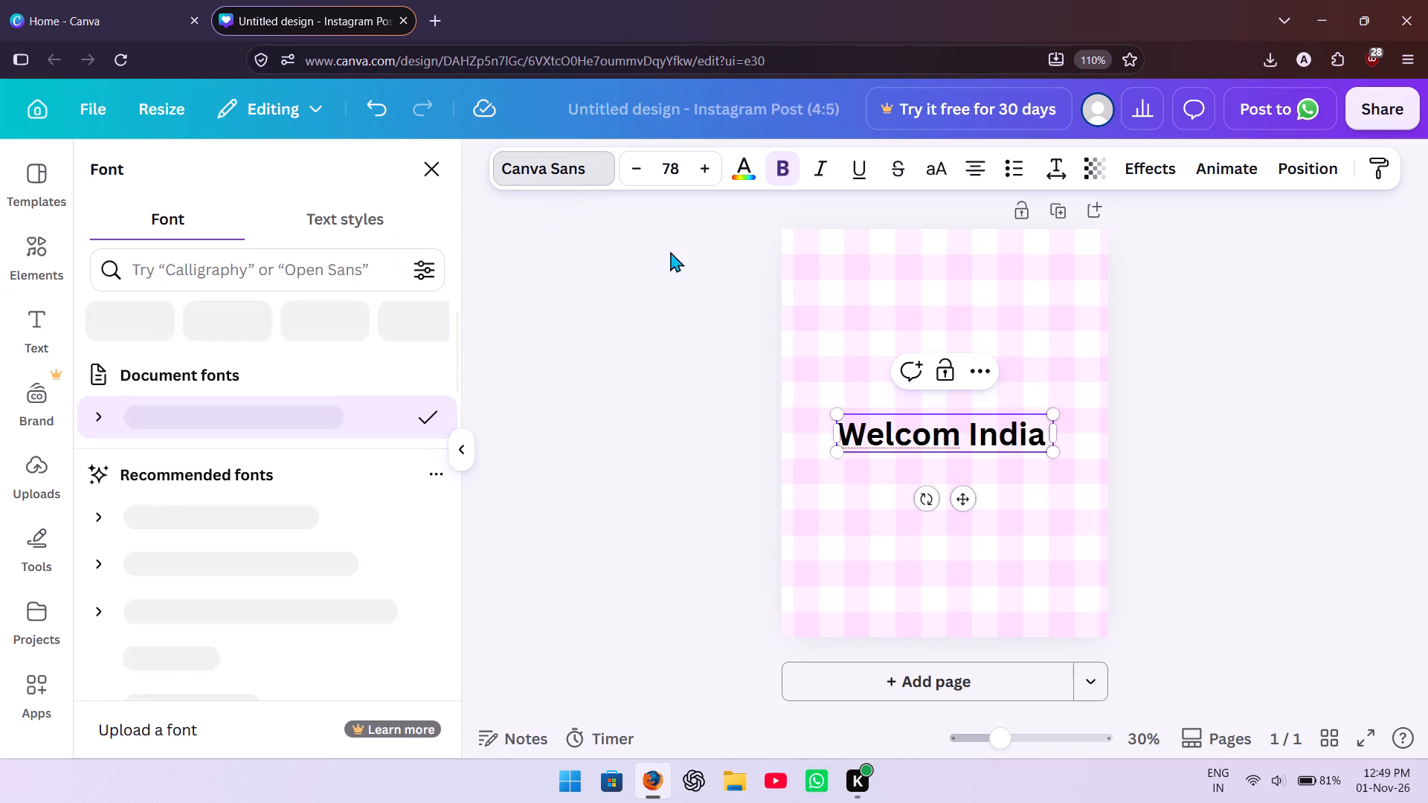
scroll(219, 496, "down", 1)
left_click(256, 411)
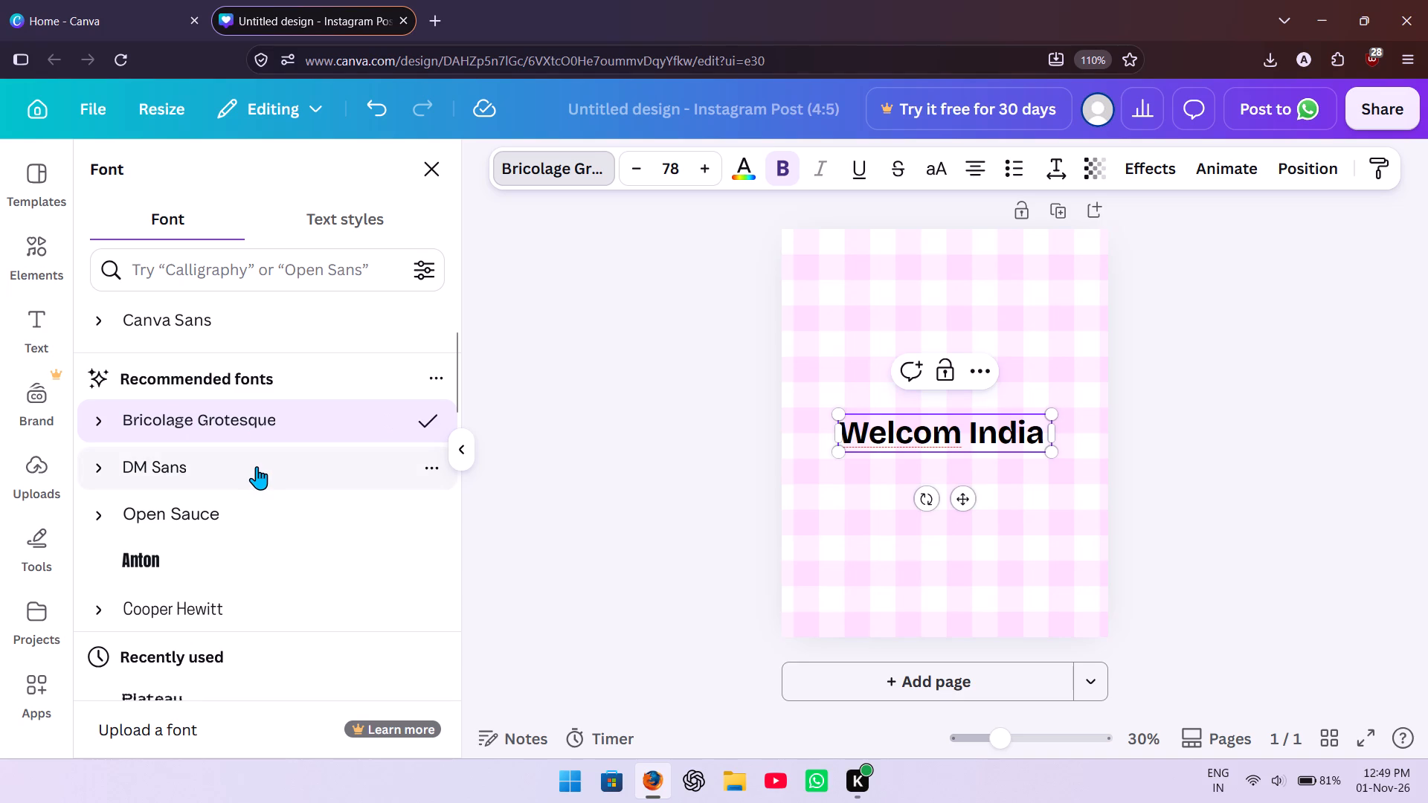
Correct the heading's first word to "Welcome" so it reads "Welcome India".
left_click(955, 439)
left_click(960, 437)
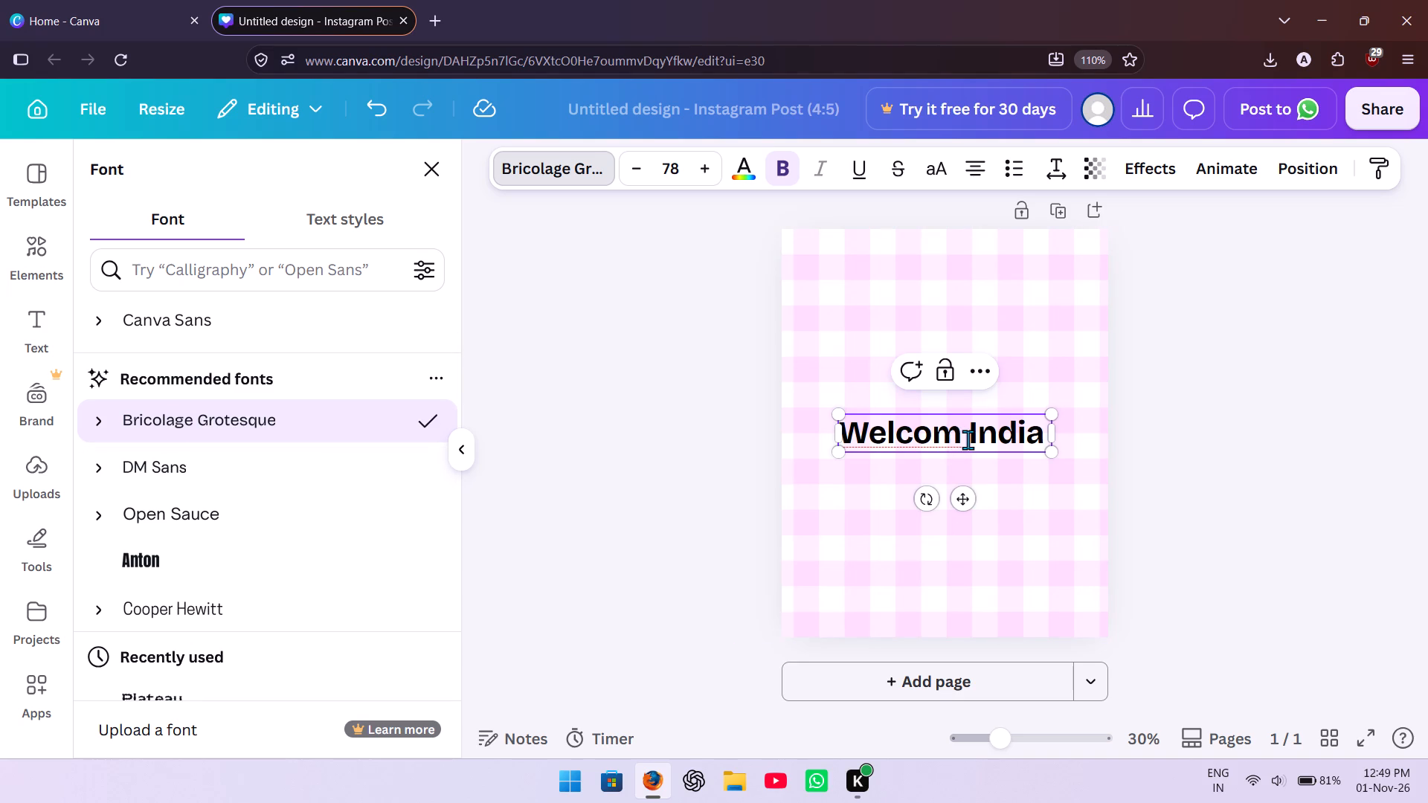
double_click(976, 433)
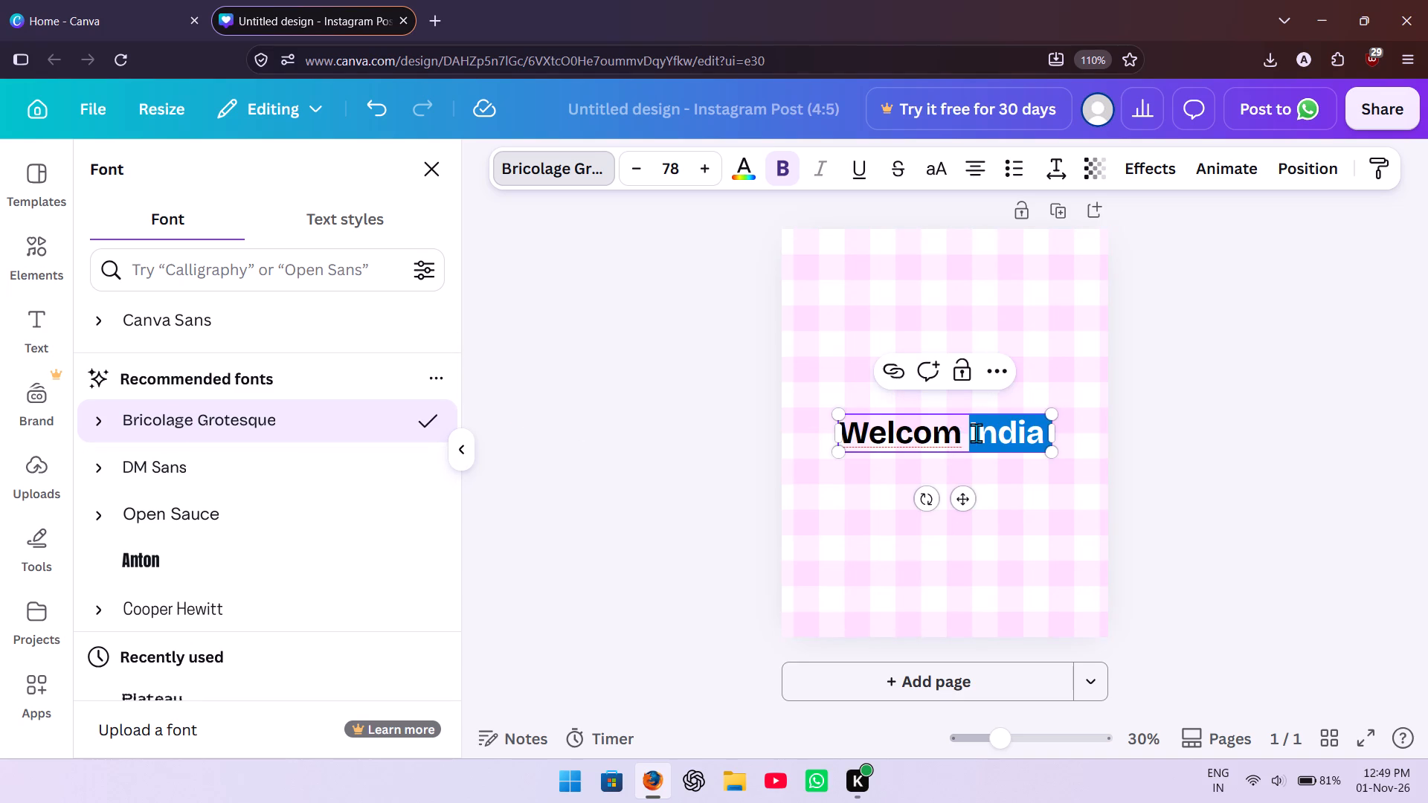
left_click(968, 433)
left_click(959, 434)
key("e")
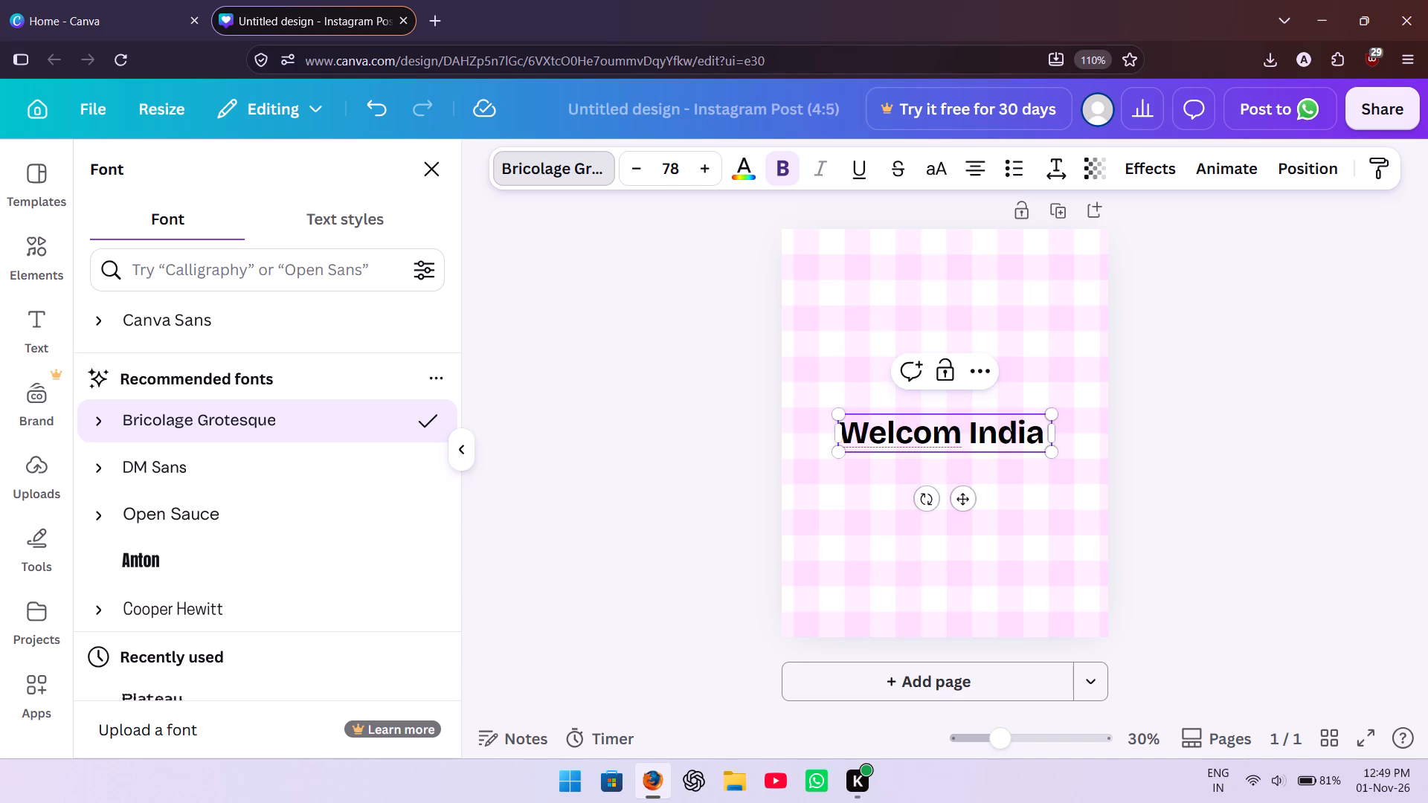
left_click(361, 419)
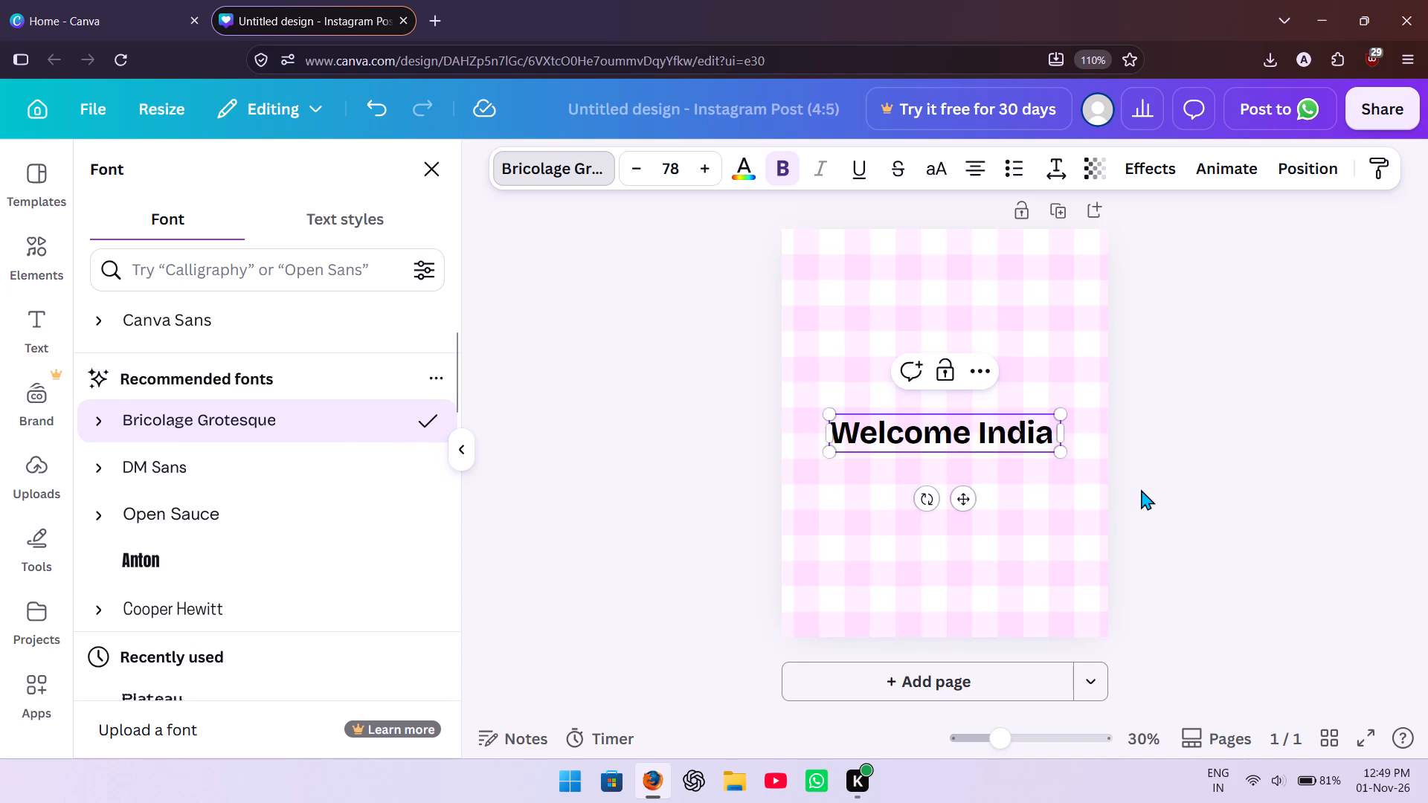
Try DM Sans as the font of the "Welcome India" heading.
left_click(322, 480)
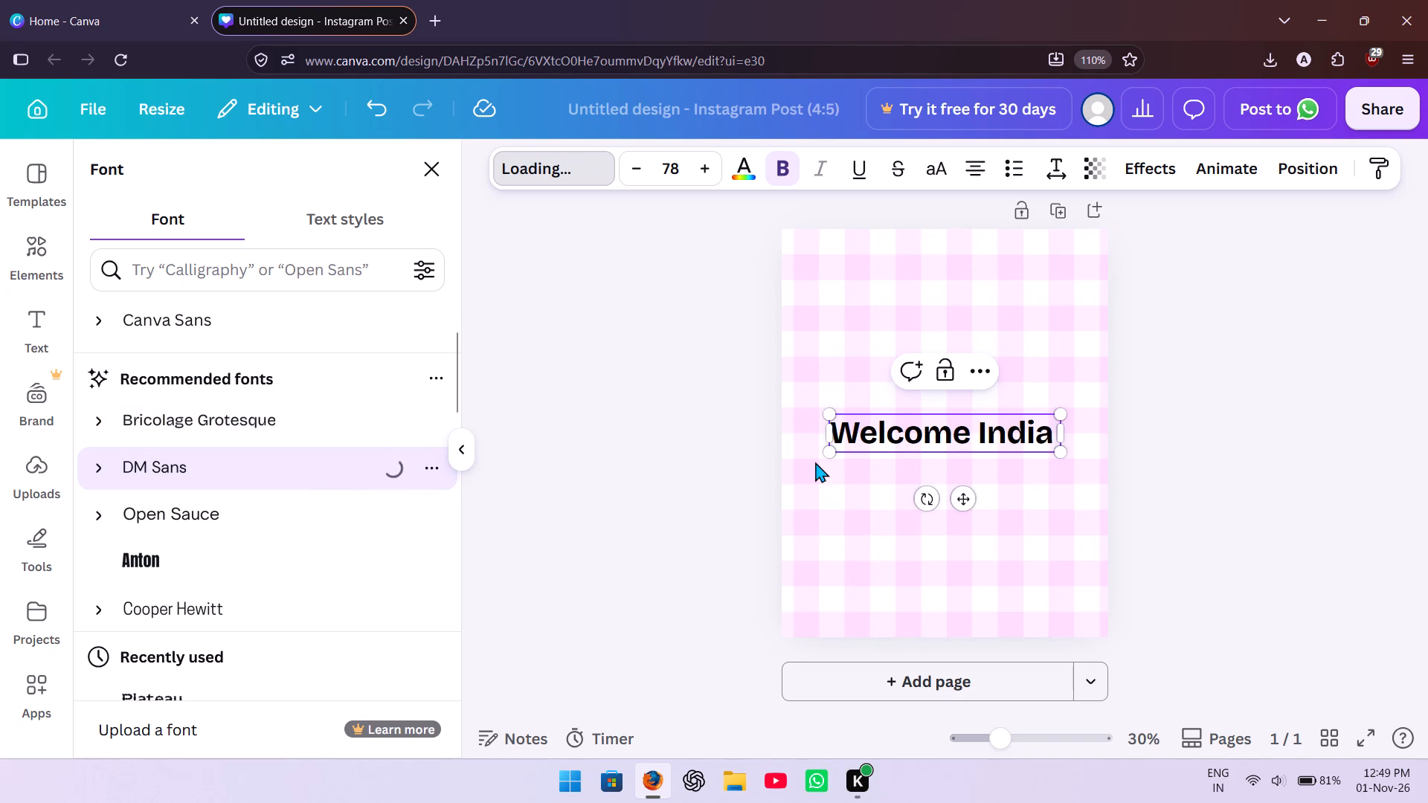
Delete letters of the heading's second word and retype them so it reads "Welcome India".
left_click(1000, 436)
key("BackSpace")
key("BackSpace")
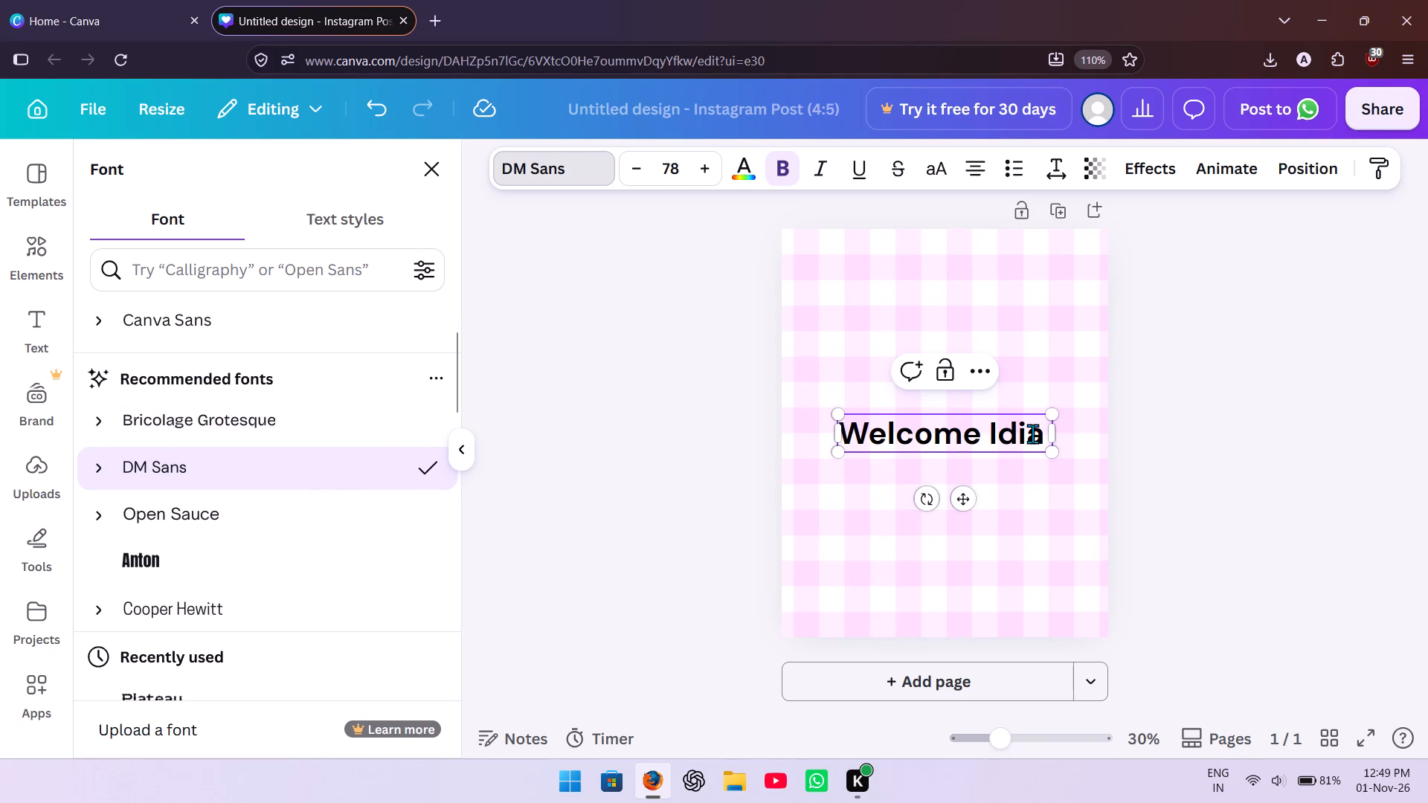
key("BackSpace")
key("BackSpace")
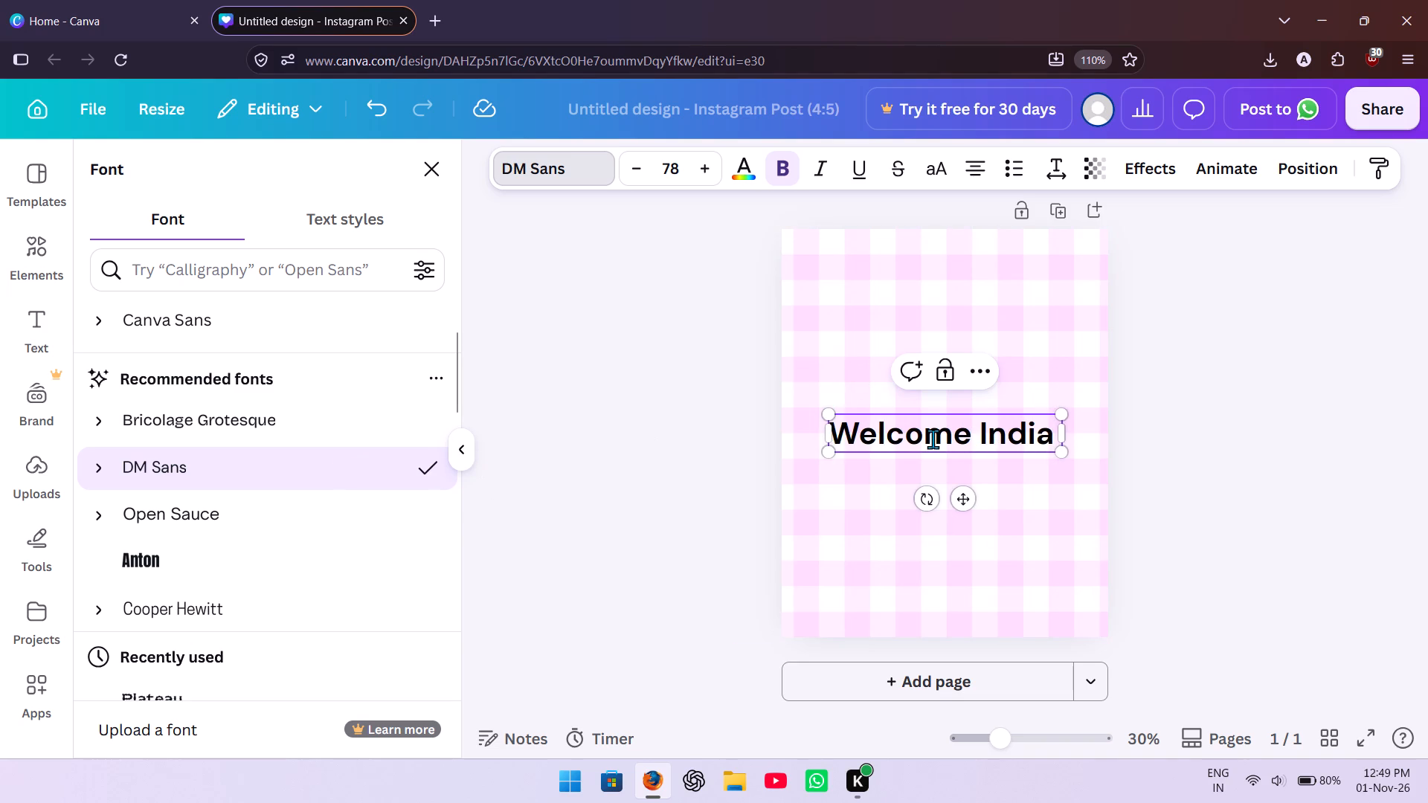
Move the "Welcome India" heading up near the top of the page, centred horizontally.
left_click_drag(933, 439, 891, 427)
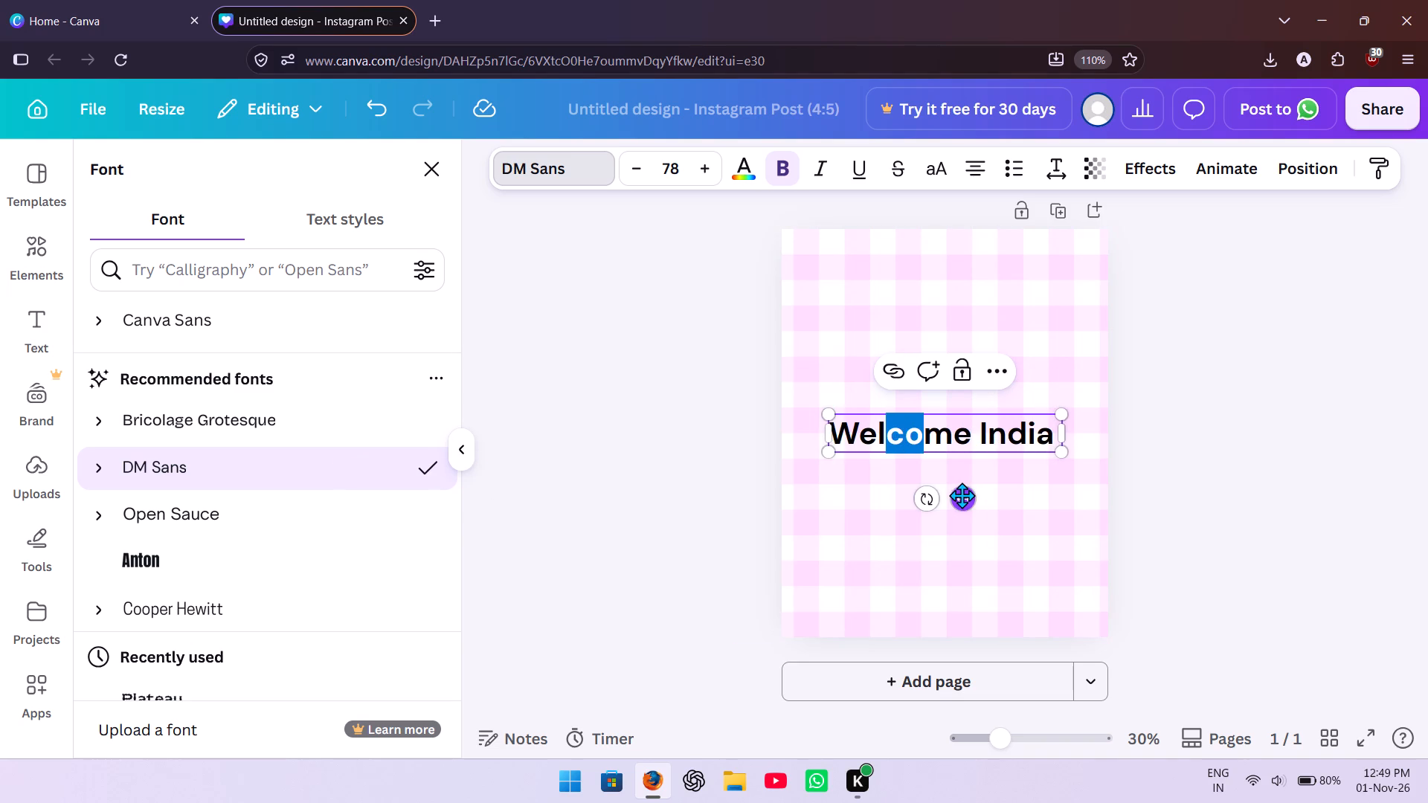
left_click_drag(962, 495, 959, 332)
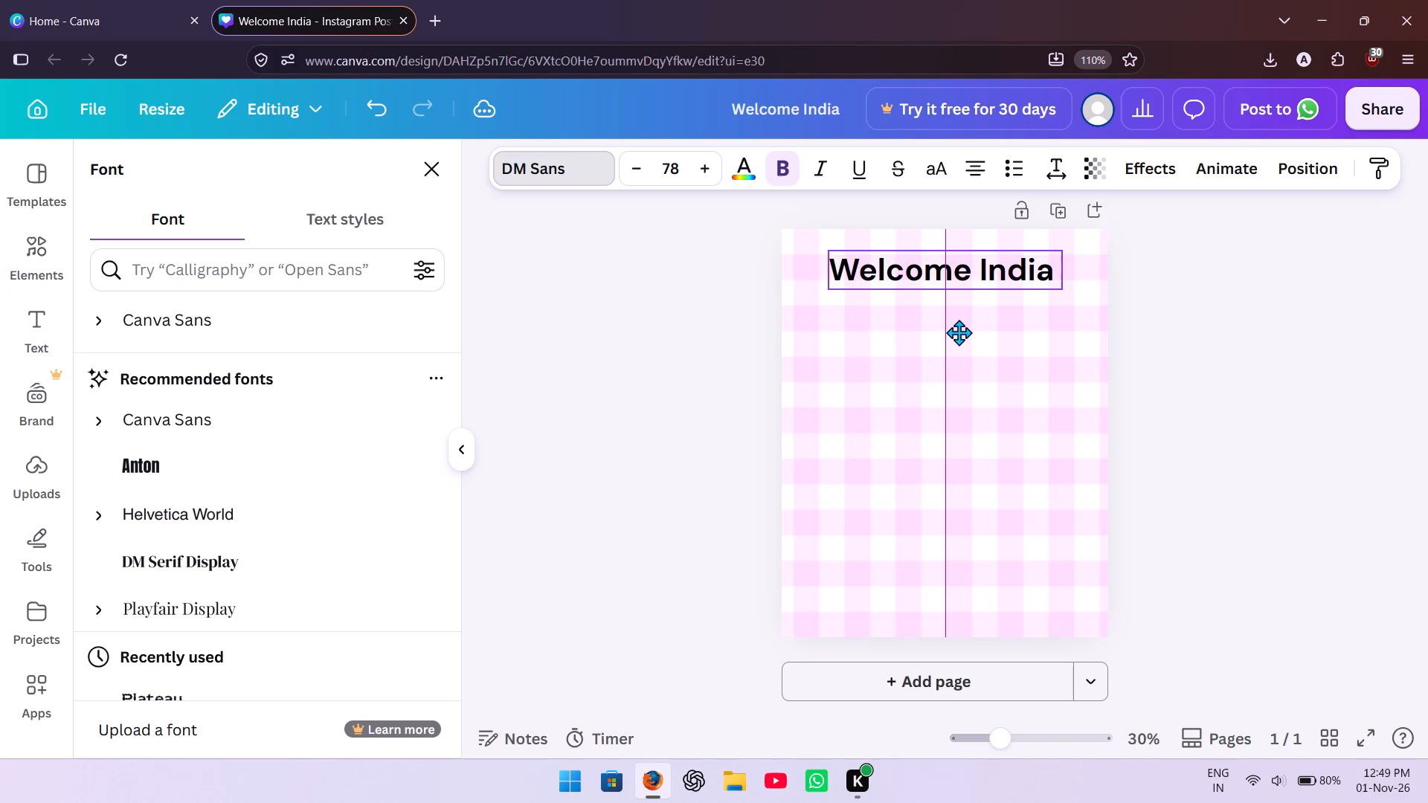
left_click_drag(959, 332, 963, 347)
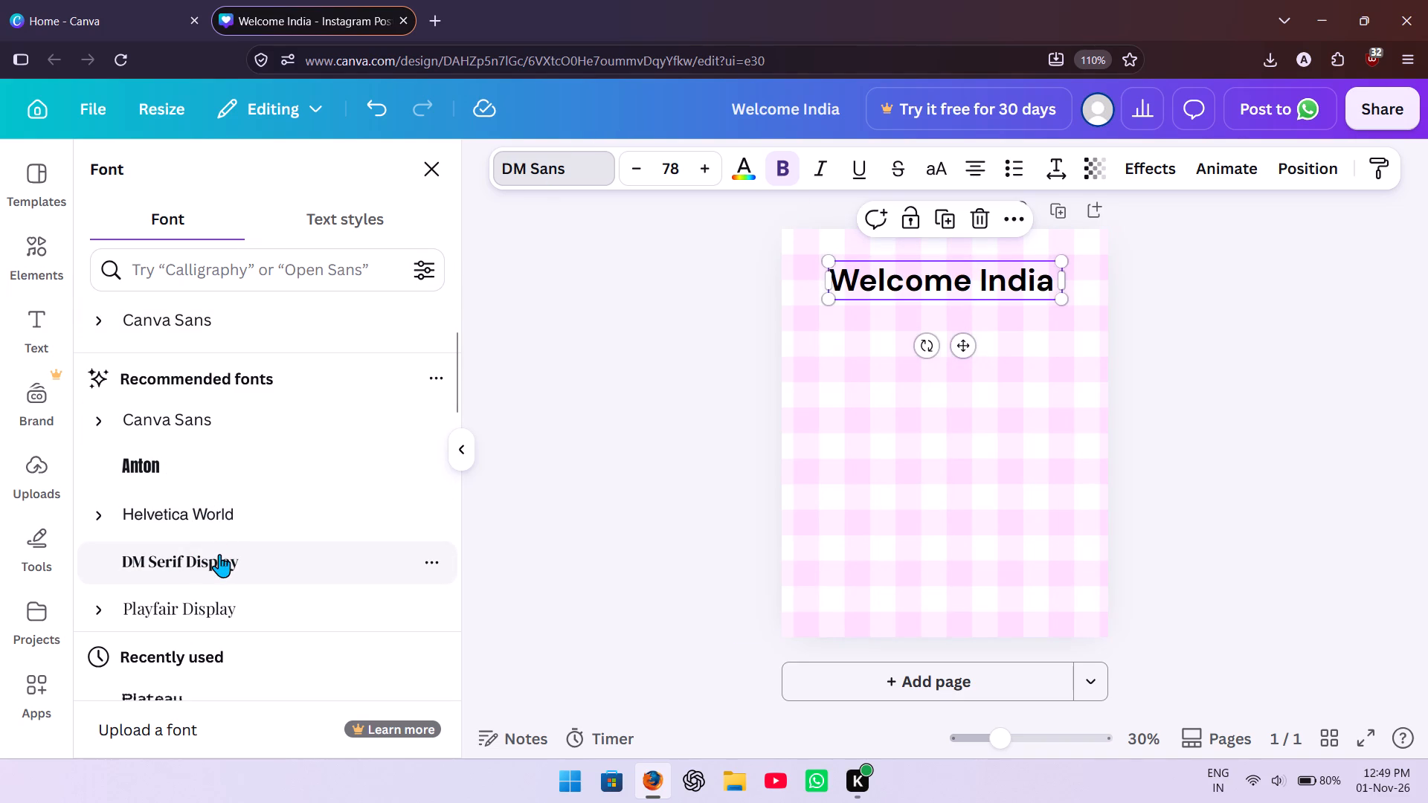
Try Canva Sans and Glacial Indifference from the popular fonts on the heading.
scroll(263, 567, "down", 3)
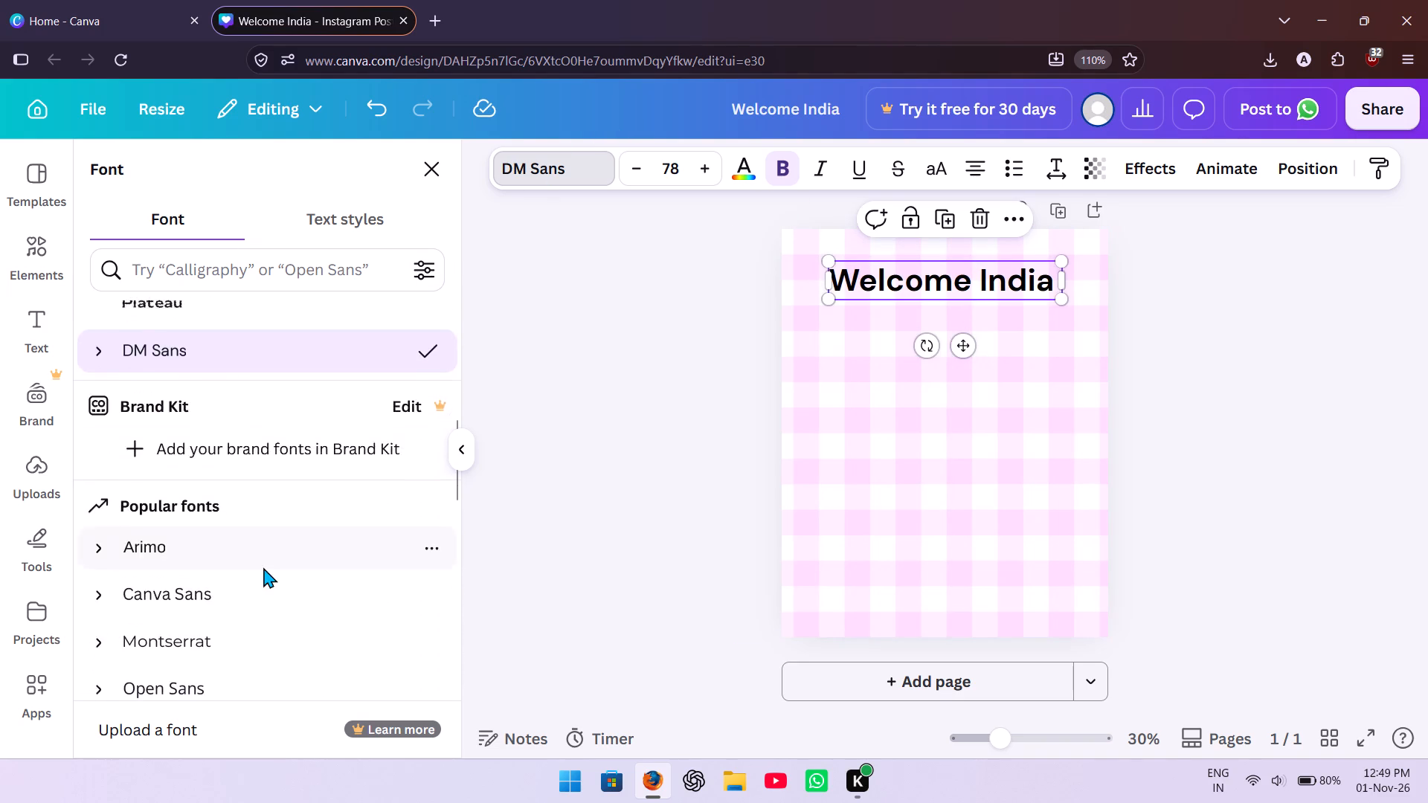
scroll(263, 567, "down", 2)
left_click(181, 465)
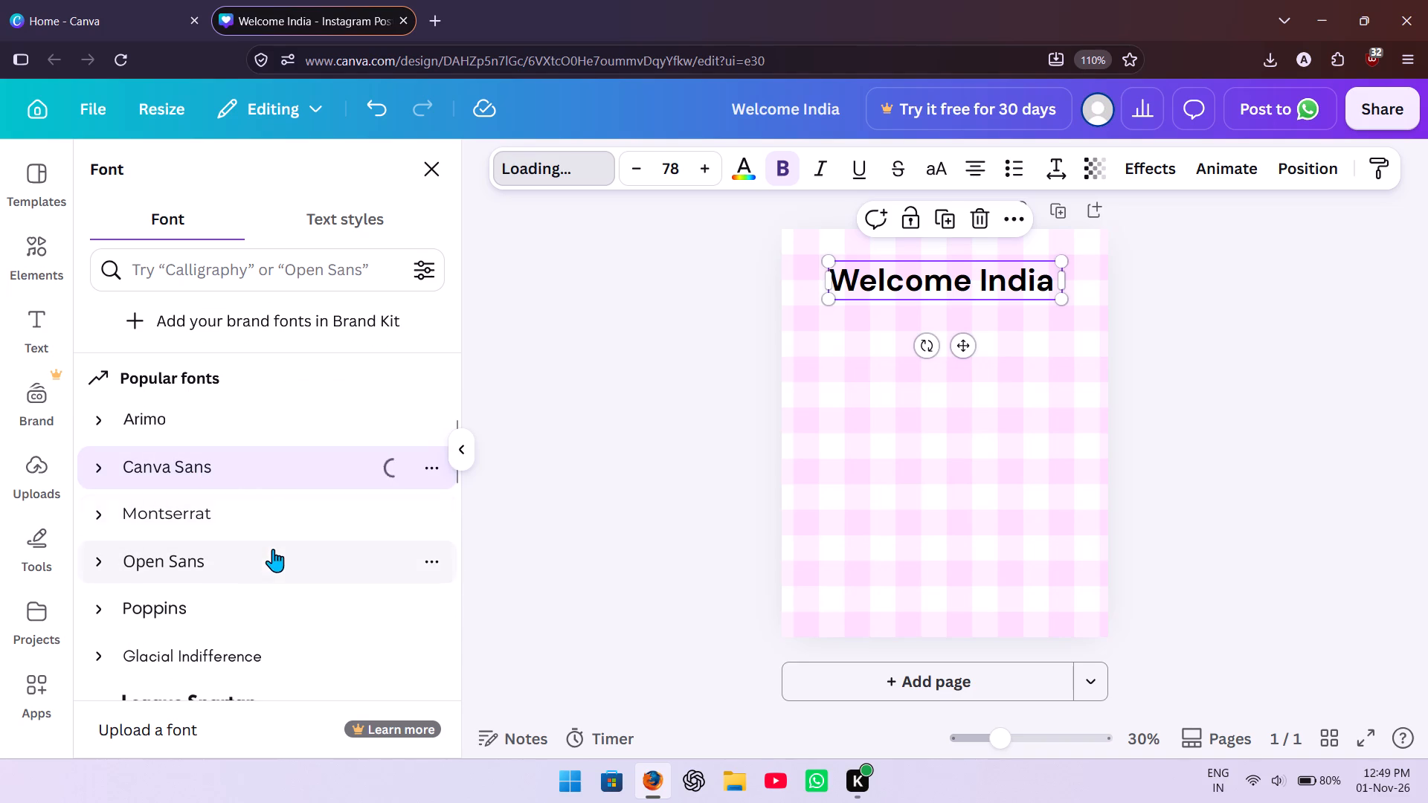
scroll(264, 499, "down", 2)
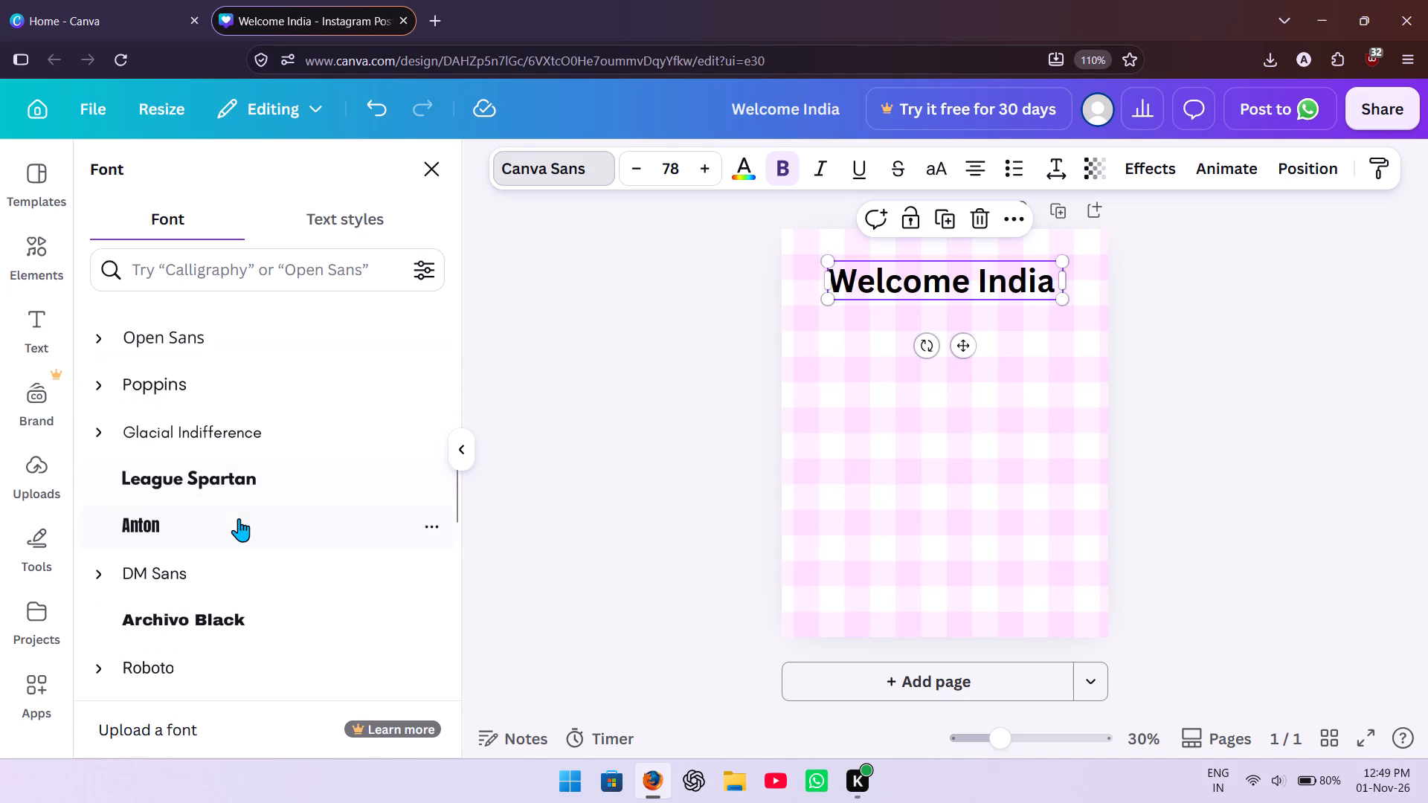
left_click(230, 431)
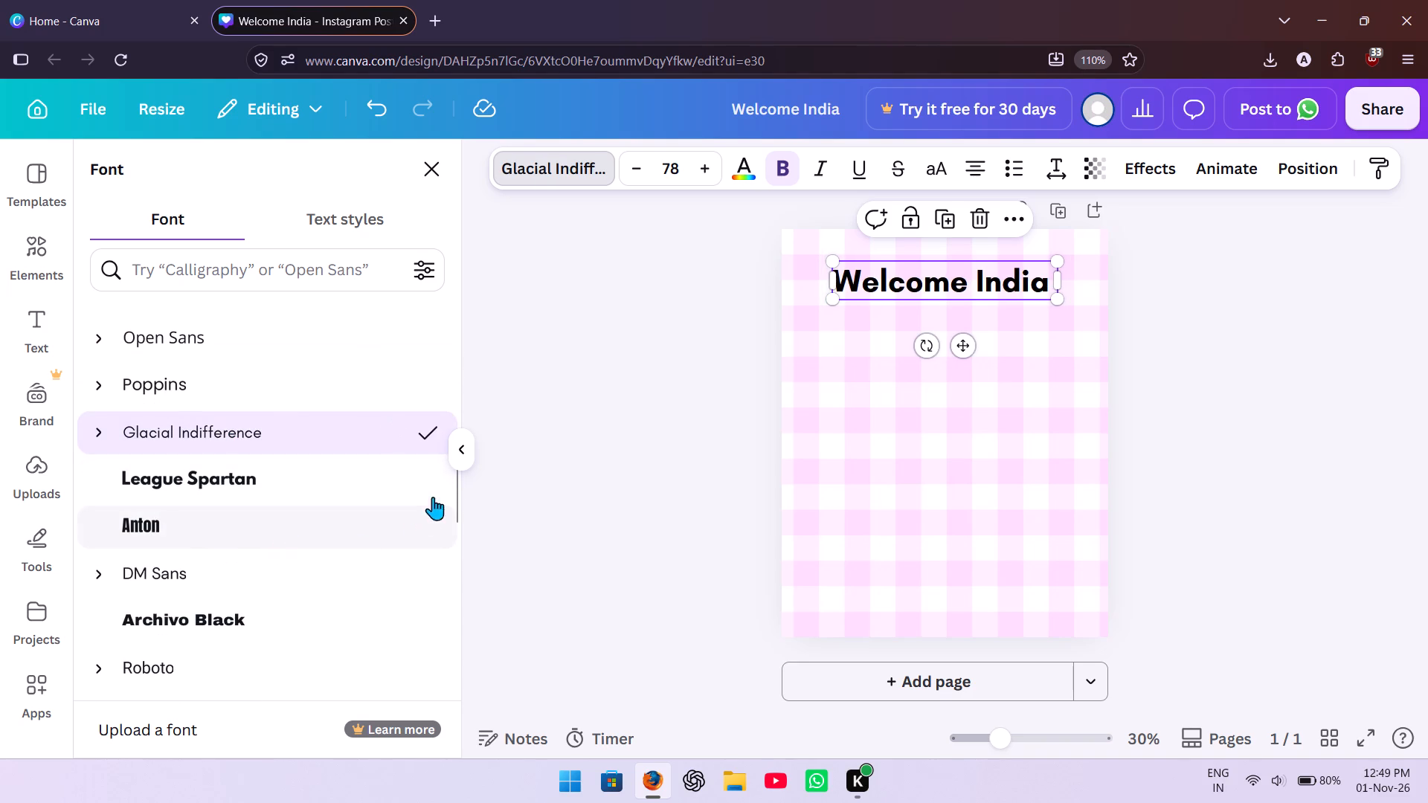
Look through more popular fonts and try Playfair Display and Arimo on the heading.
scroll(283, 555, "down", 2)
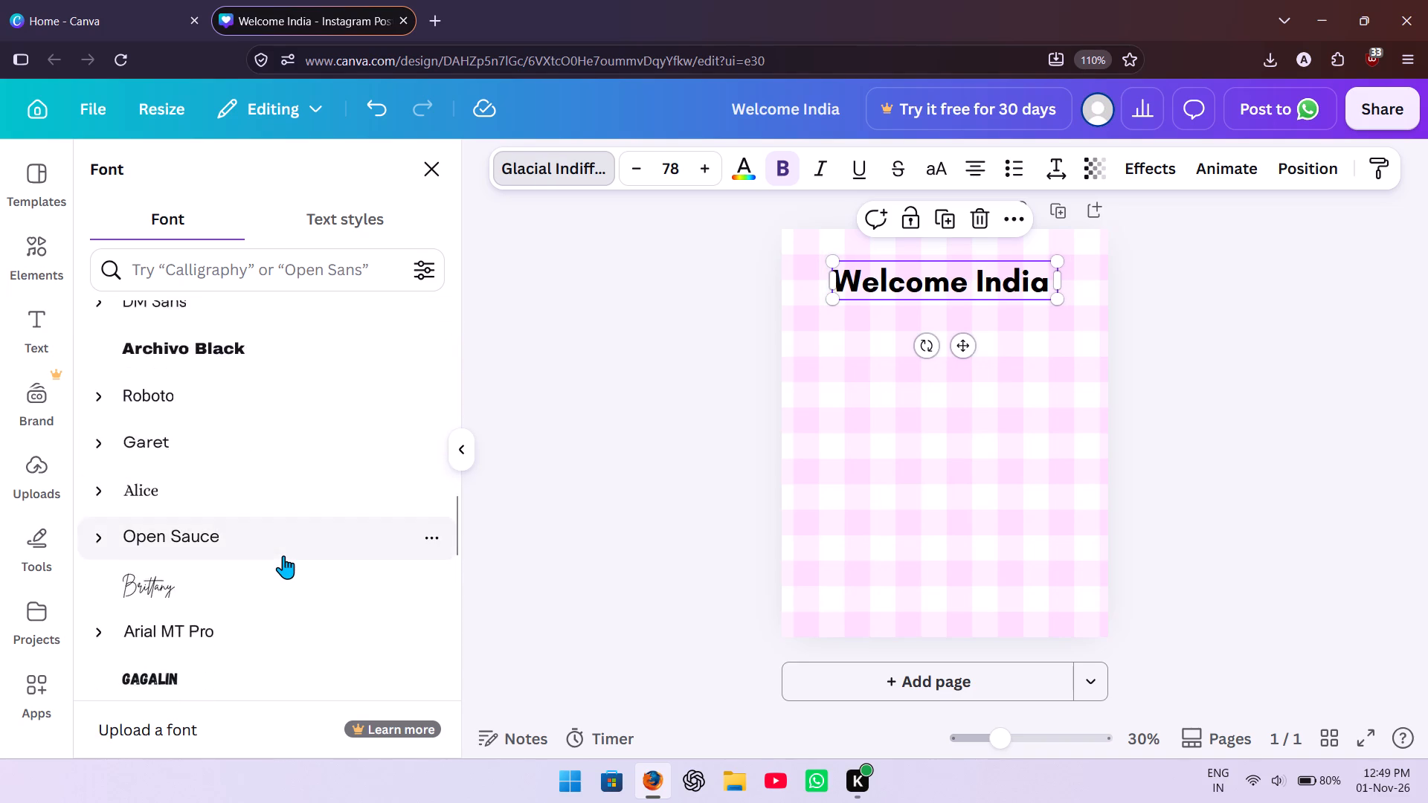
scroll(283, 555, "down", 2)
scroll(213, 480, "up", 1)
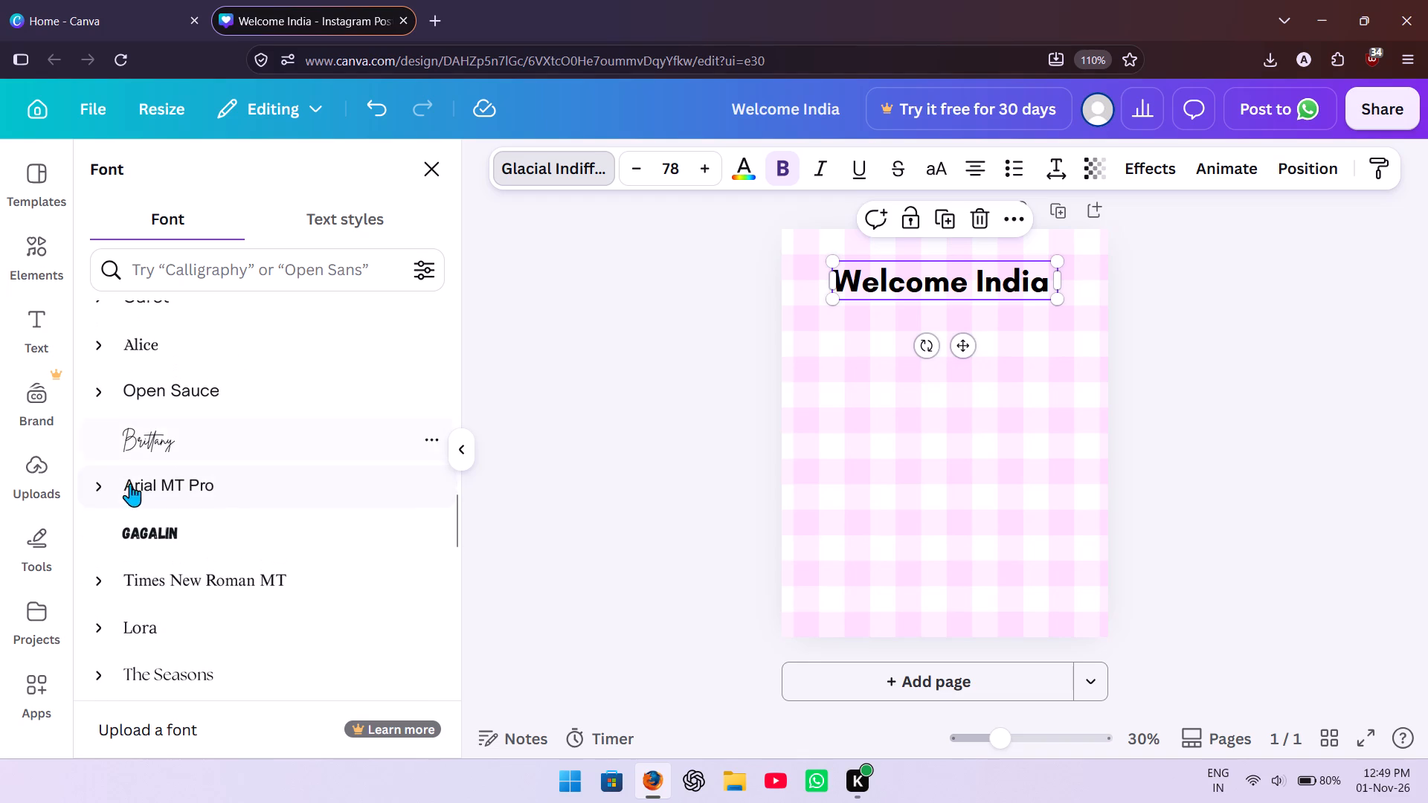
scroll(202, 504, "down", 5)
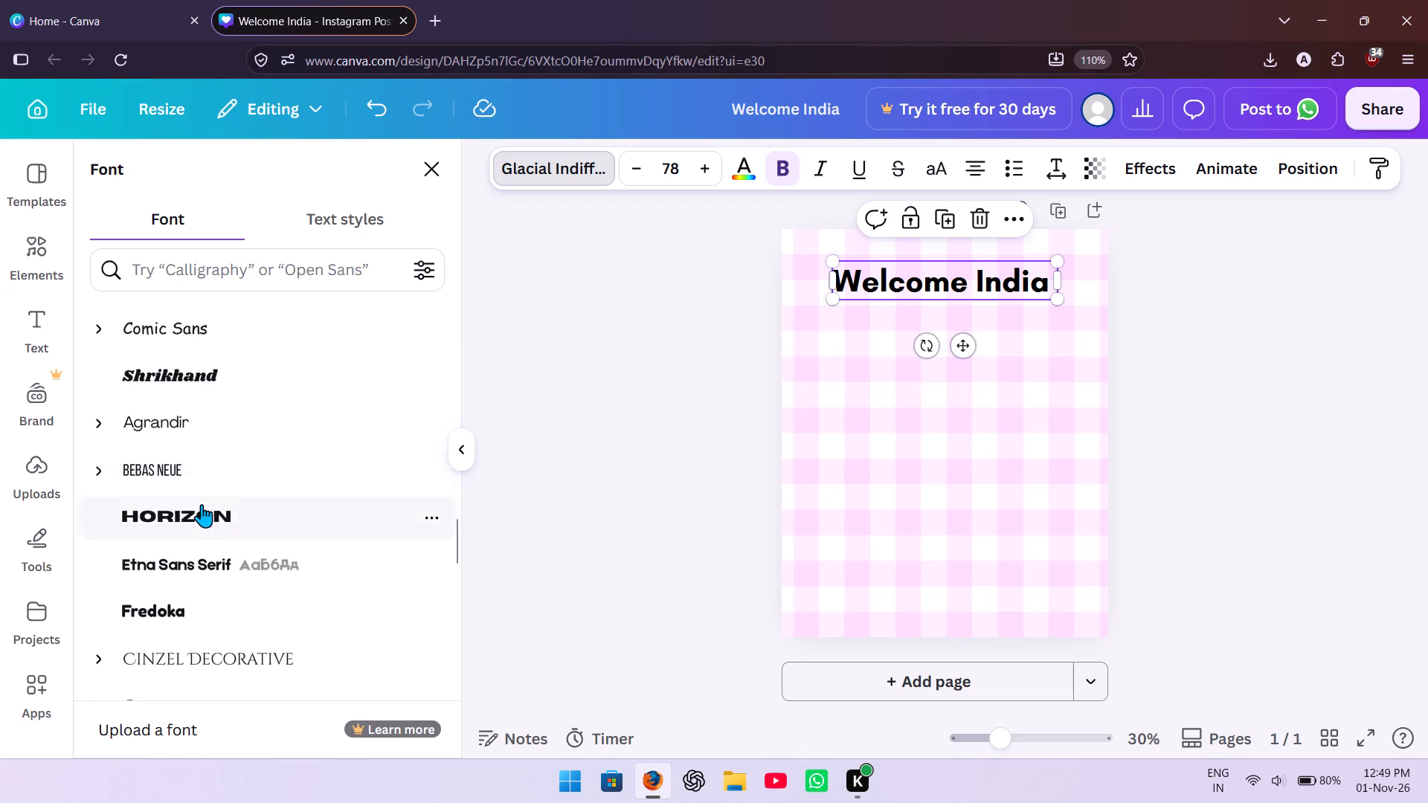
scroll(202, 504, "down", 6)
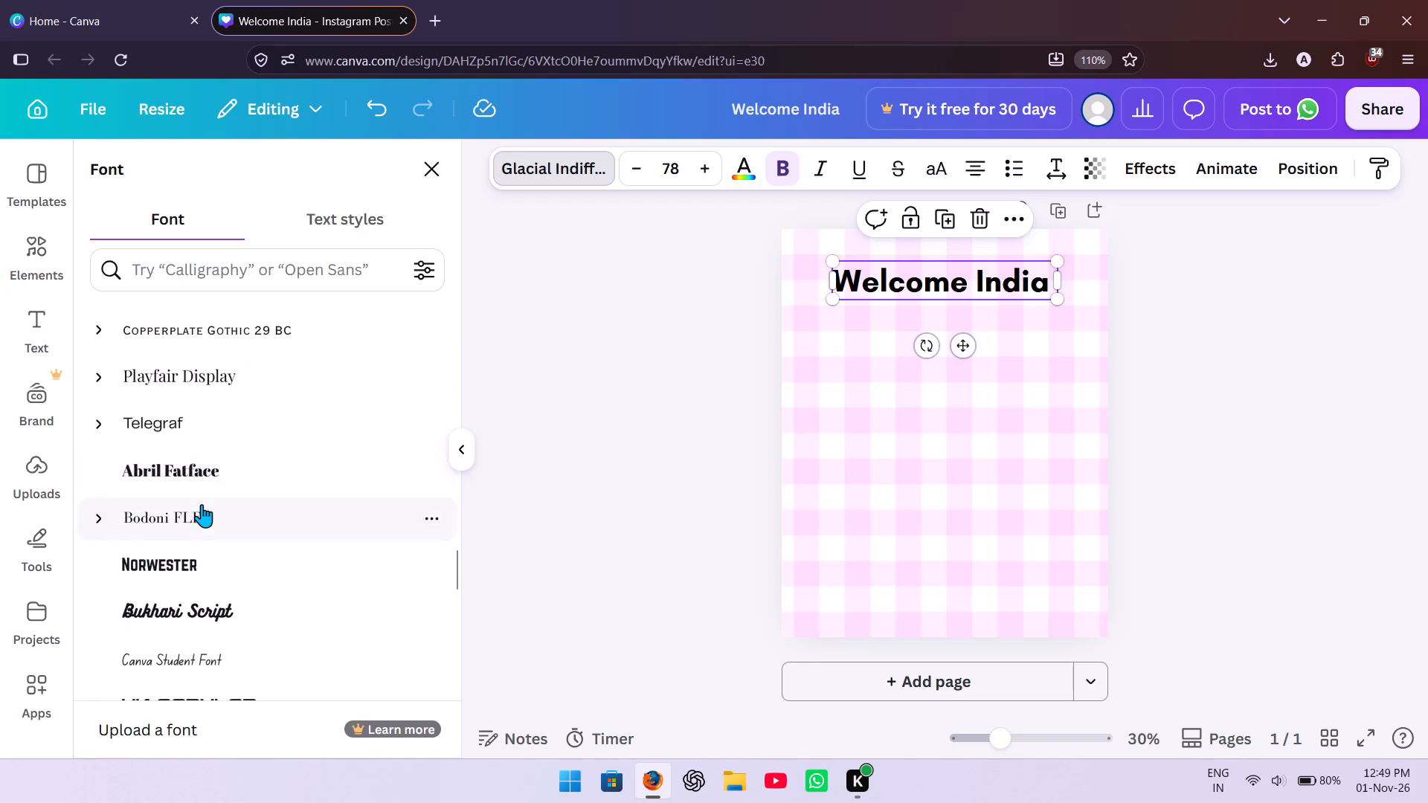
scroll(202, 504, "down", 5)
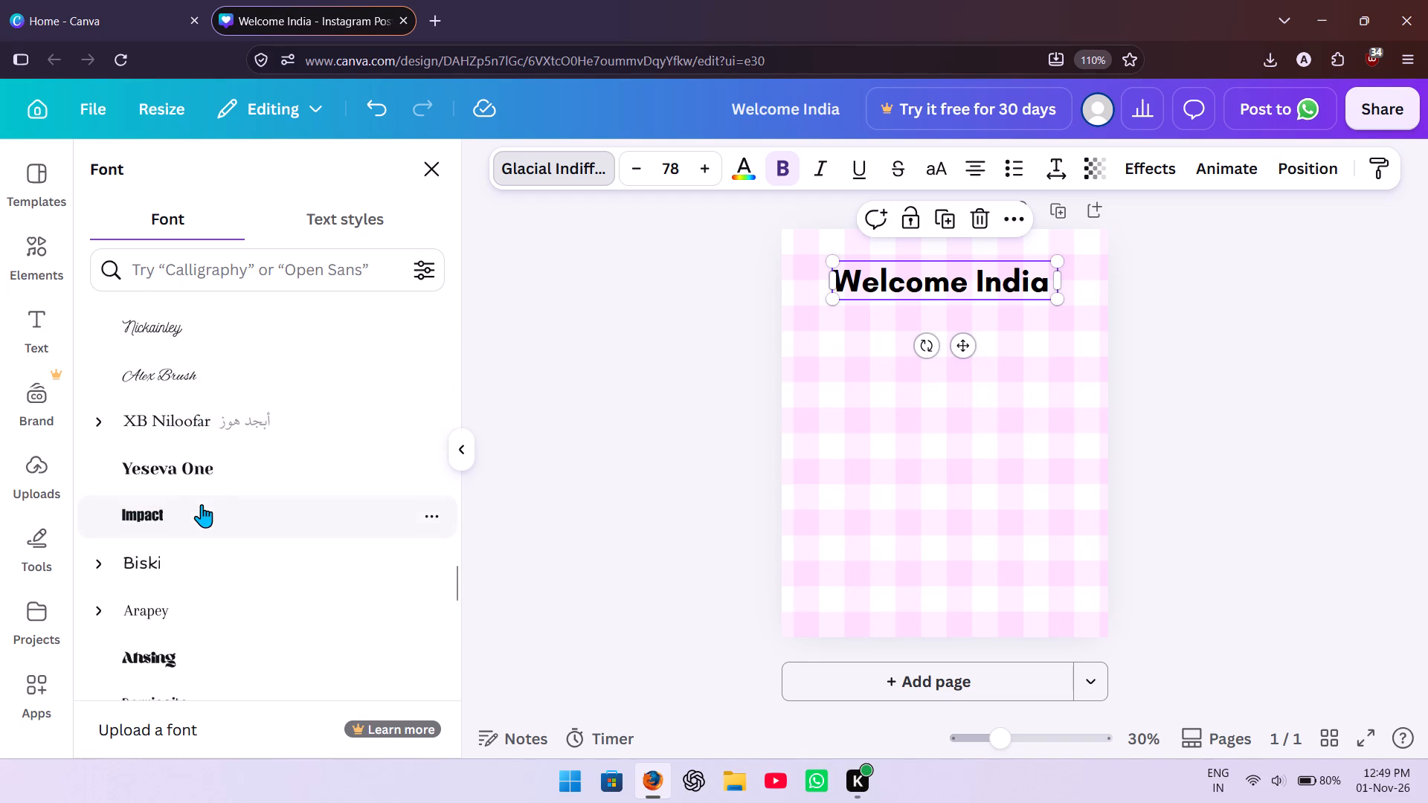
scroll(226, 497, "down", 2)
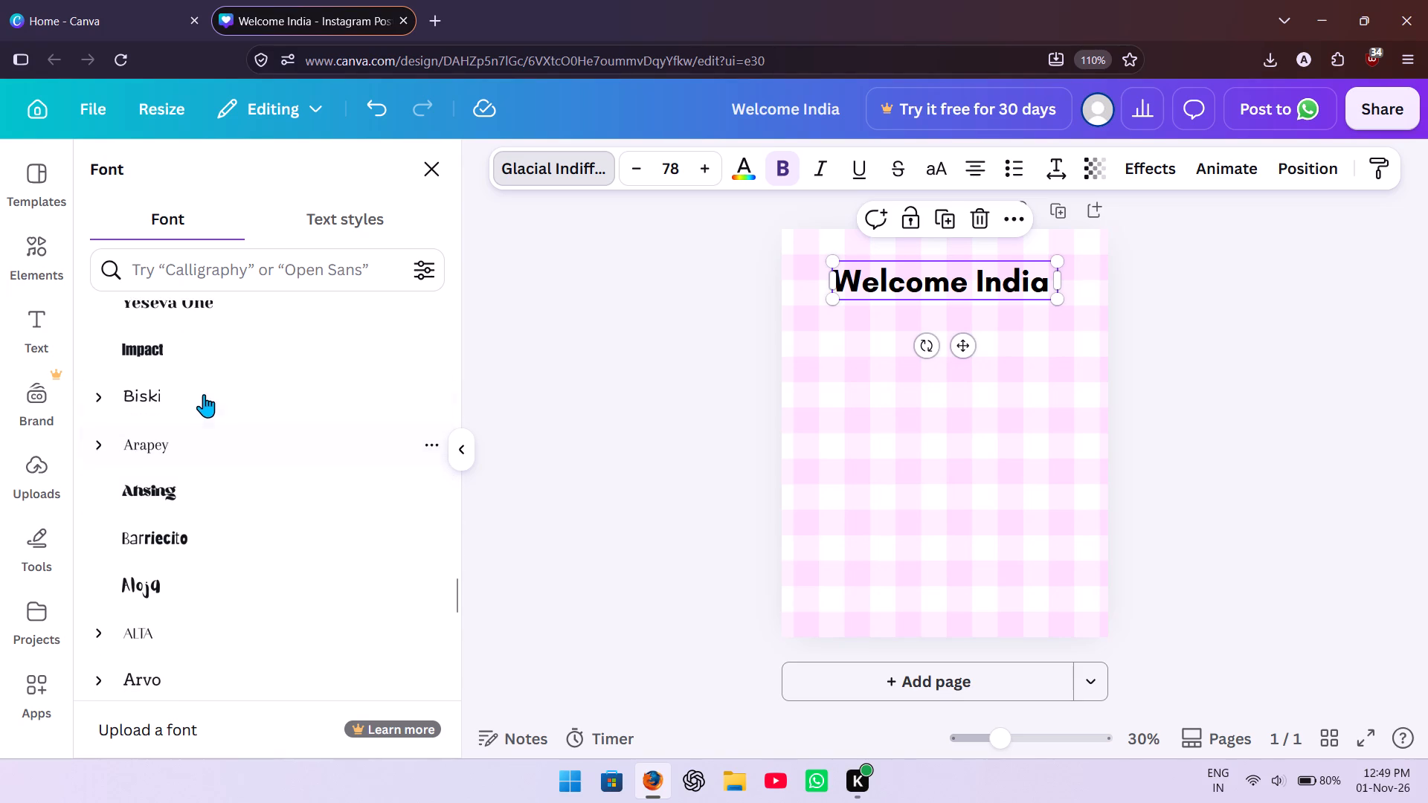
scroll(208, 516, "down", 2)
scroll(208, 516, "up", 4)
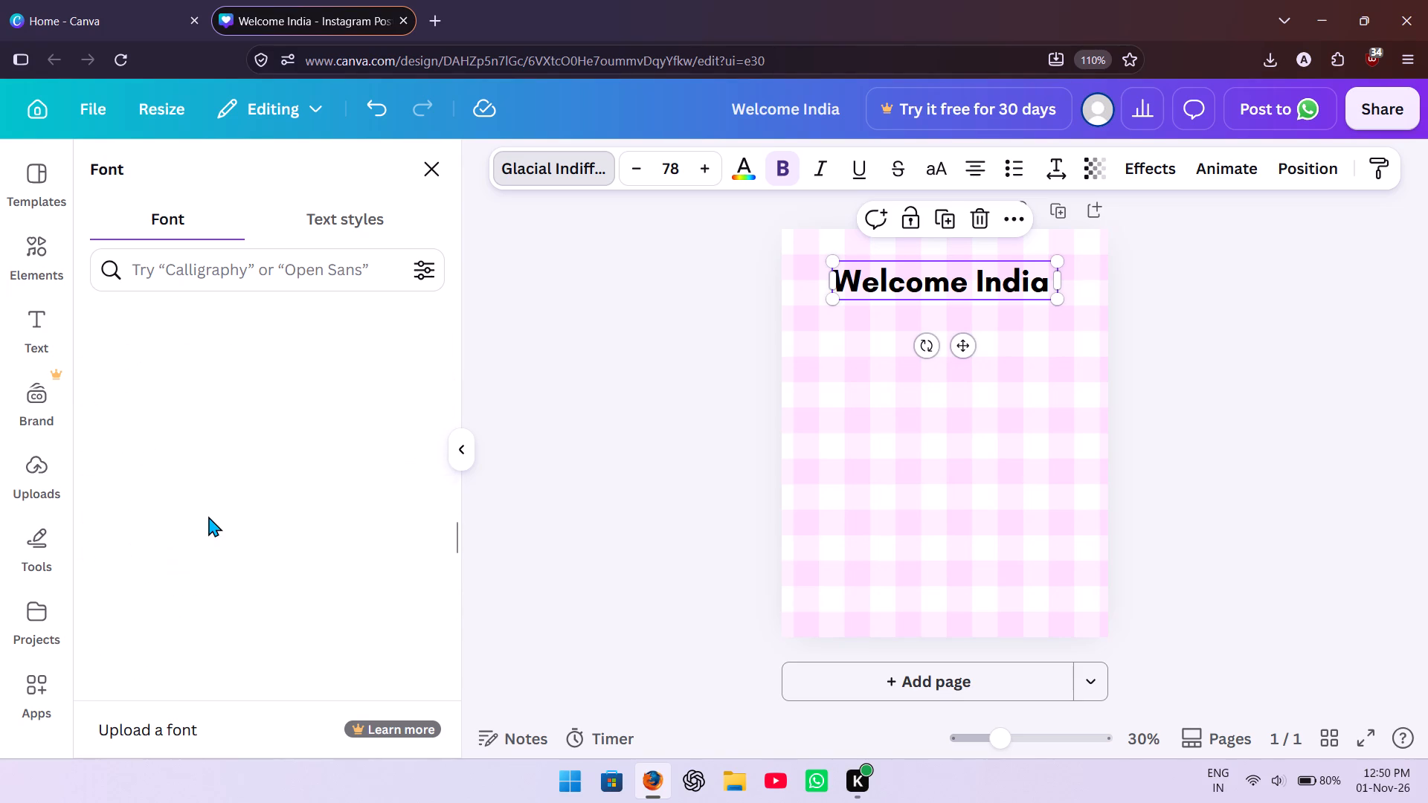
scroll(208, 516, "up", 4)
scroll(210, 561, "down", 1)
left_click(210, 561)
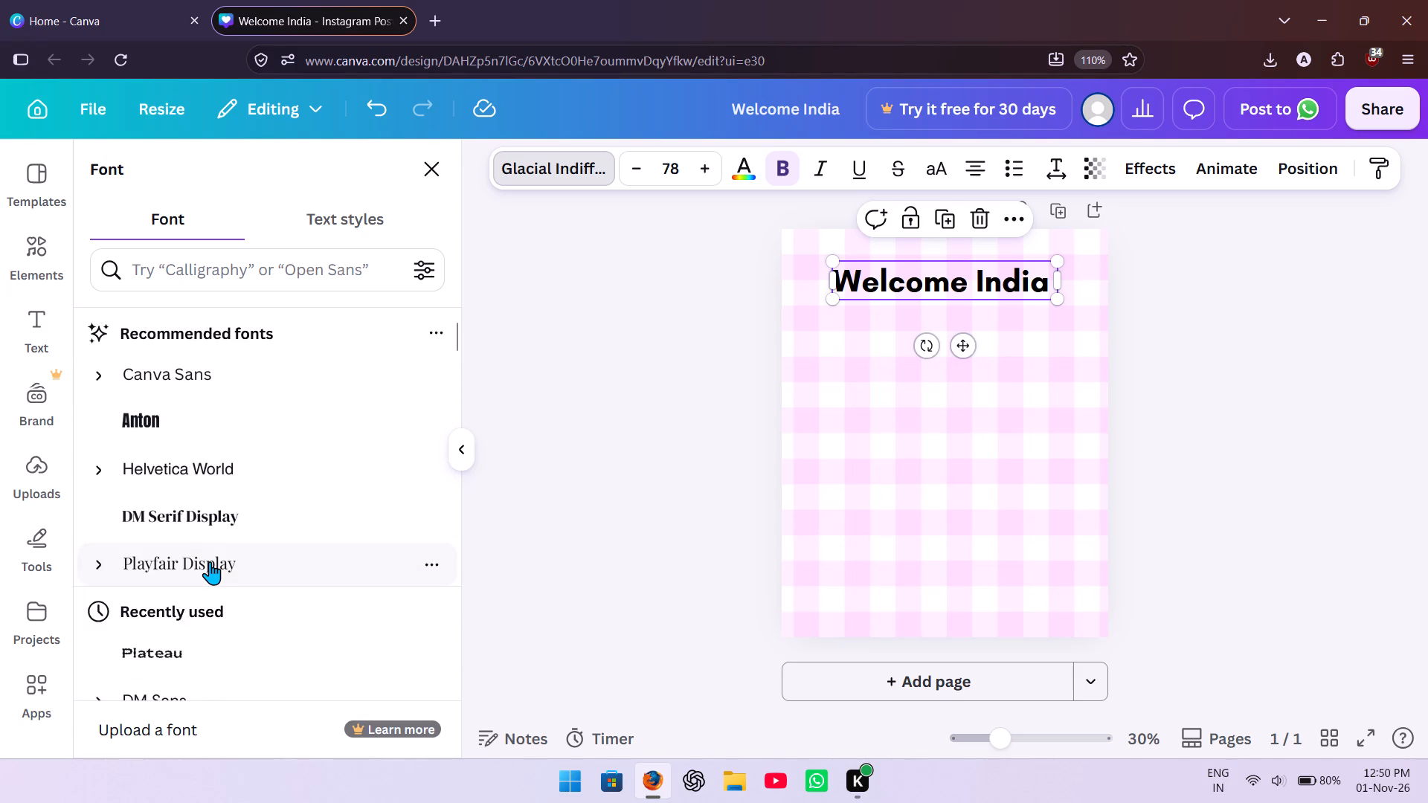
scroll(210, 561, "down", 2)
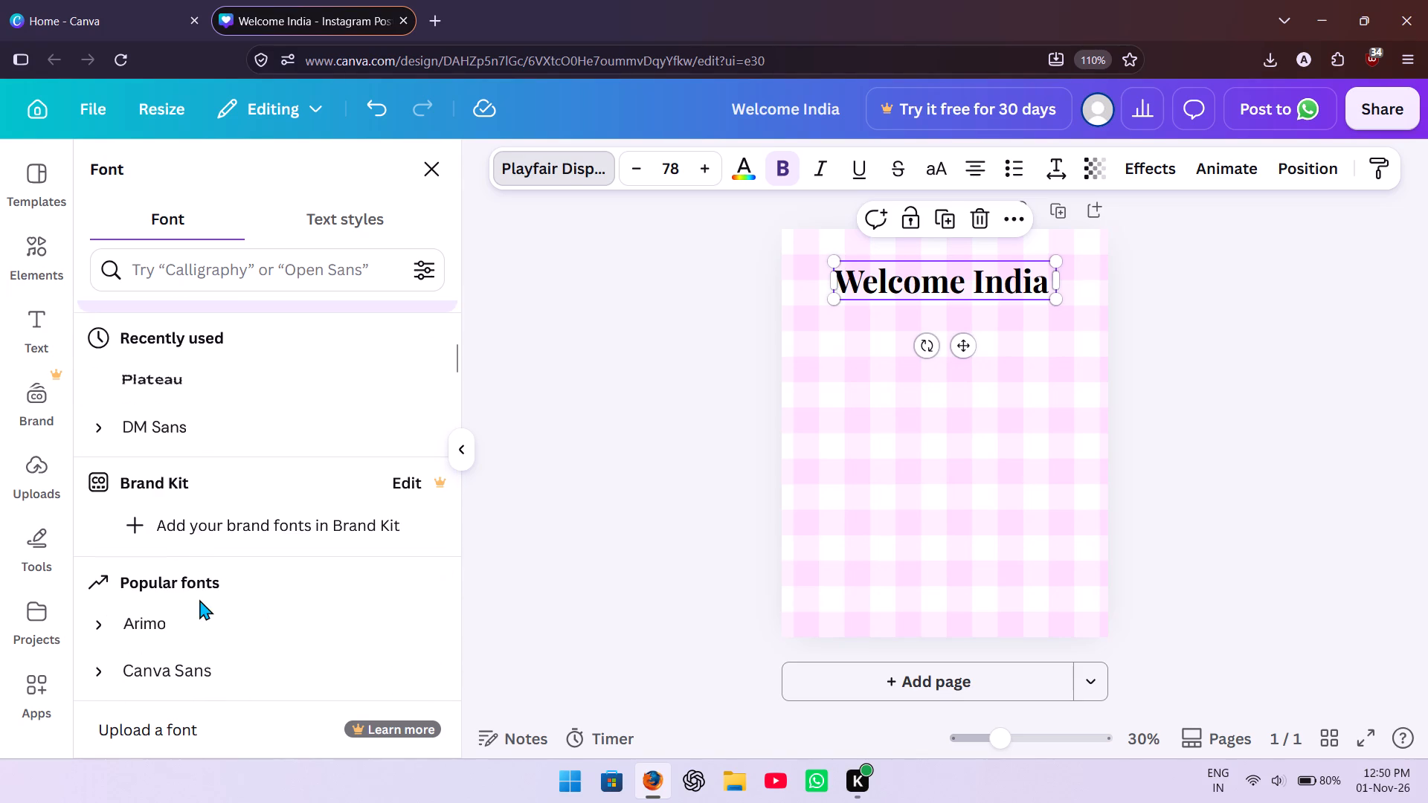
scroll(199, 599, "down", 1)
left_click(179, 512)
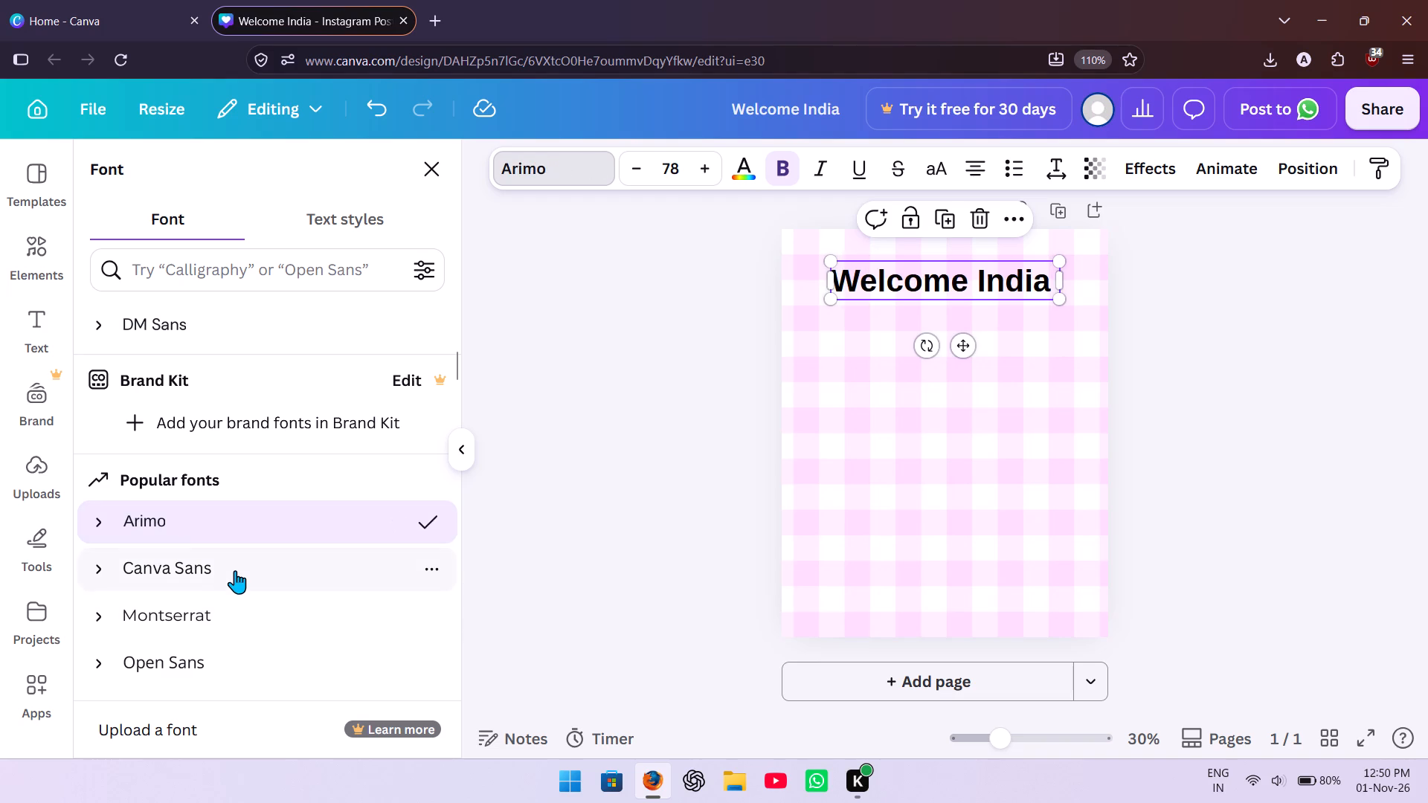
Set the heading's font to DM Serif Display from the recommended fonts.
scroll(228, 564, "up", 3)
left_click(231, 416)
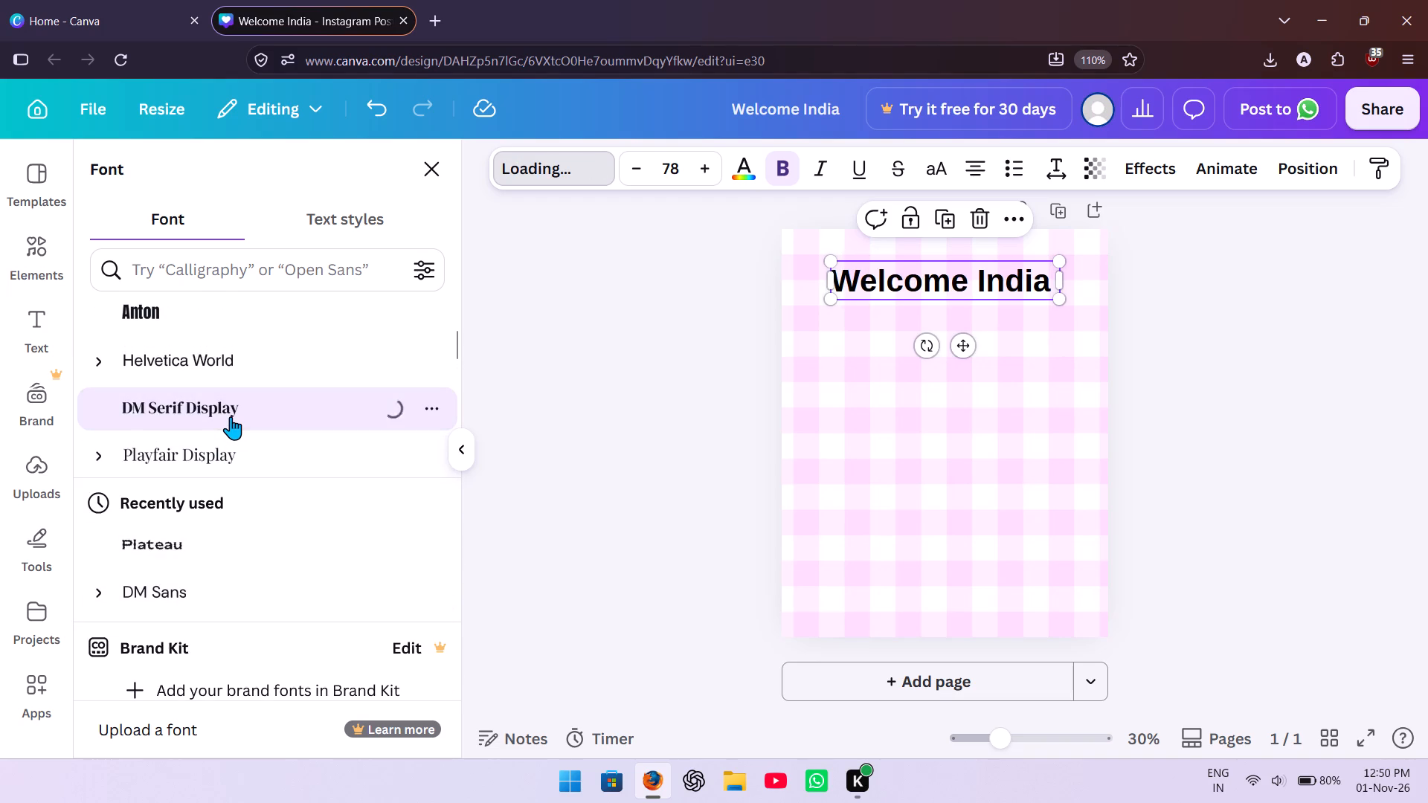
left_click(575, 455)
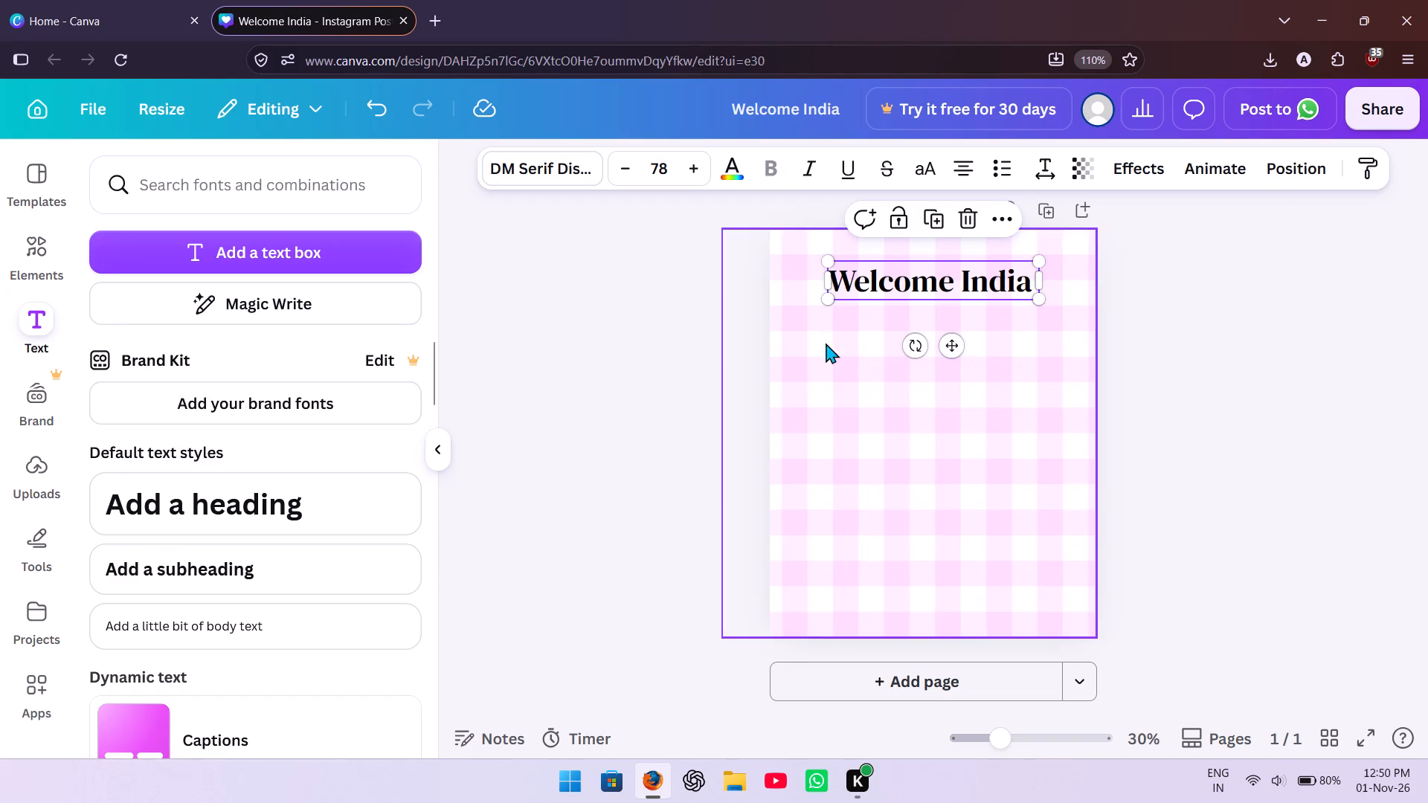
Set the heading's text color to the default dark gray, after trying pale photo colors and lighter grays.
left_click(733, 160)
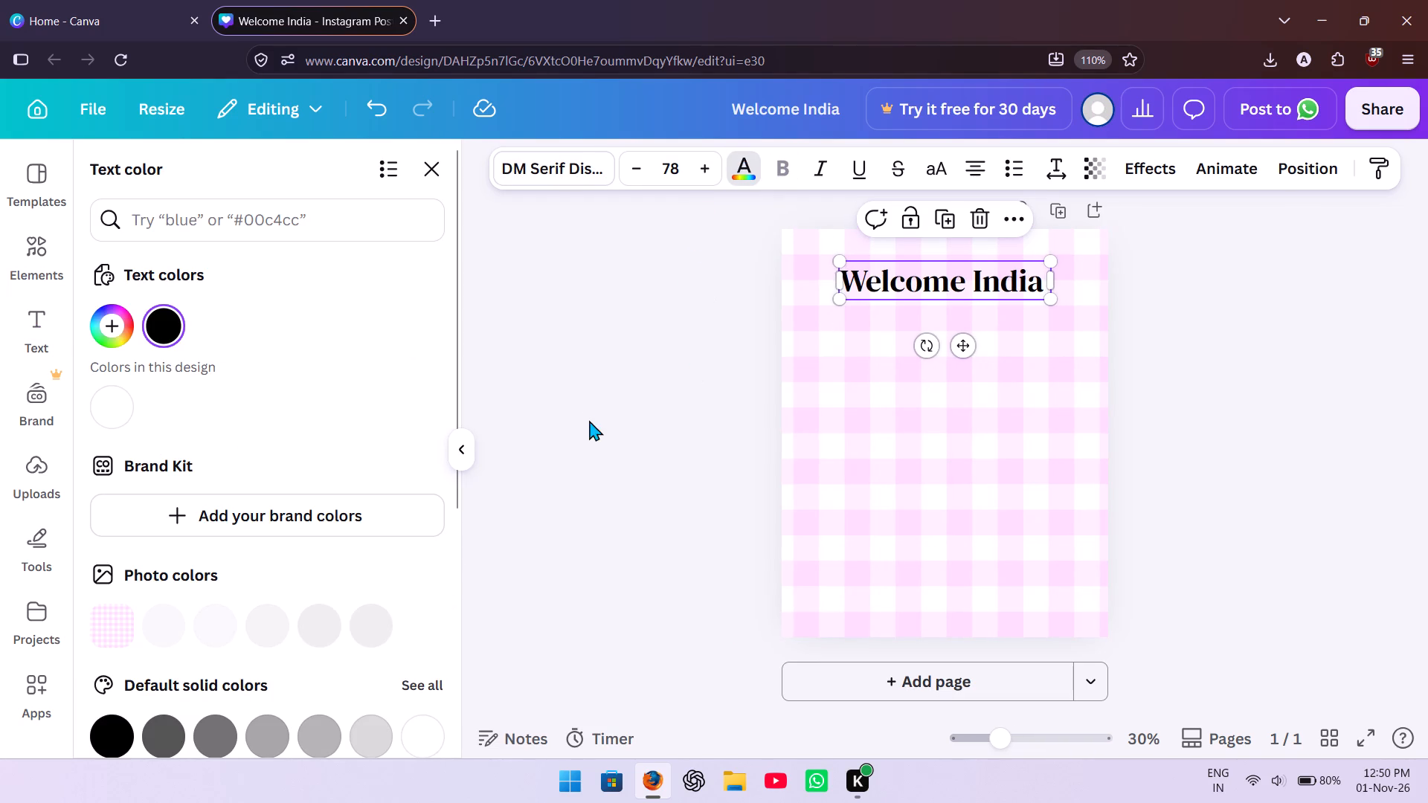
left_click(208, 626)
left_click(271, 624)
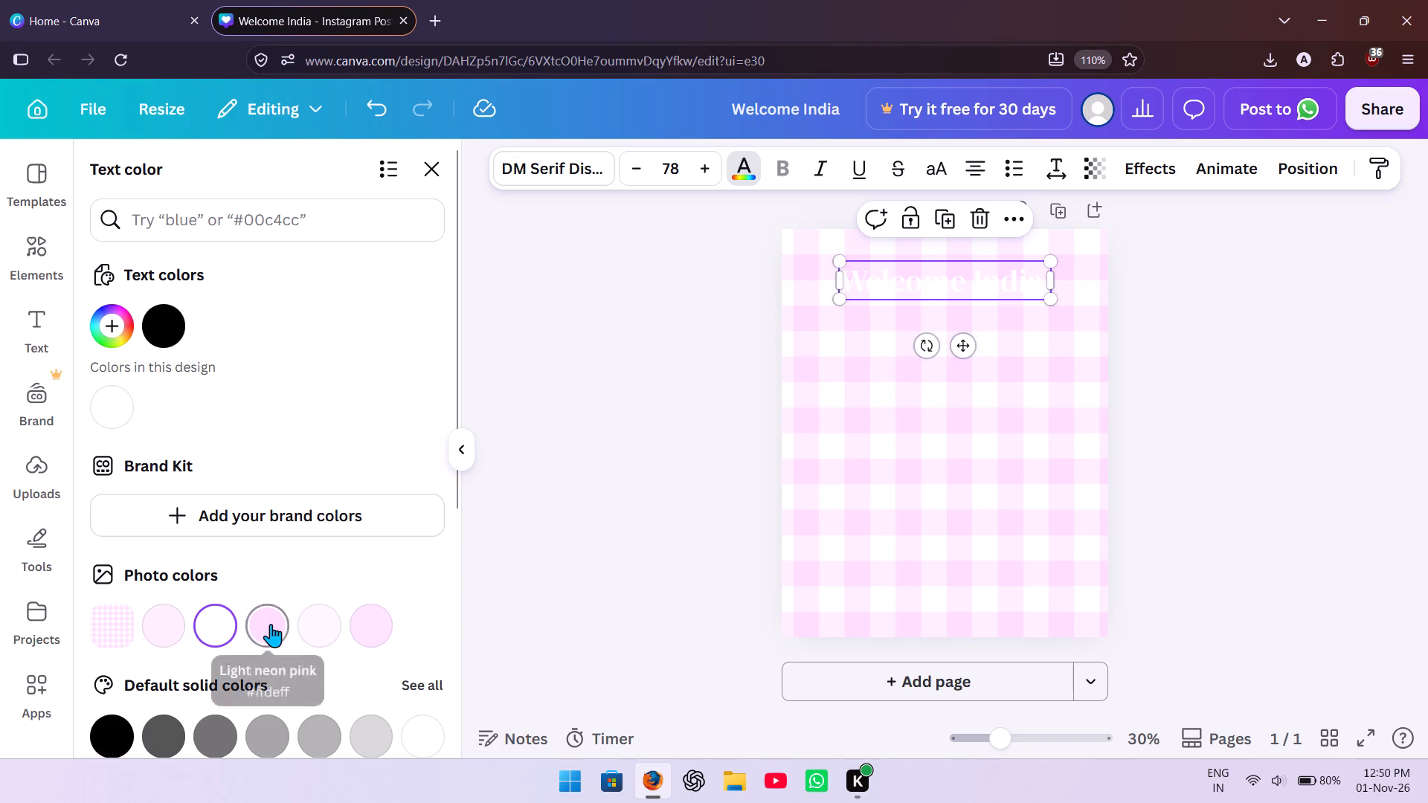
left_click(323, 625)
scroll(280, 628, "down", 1)
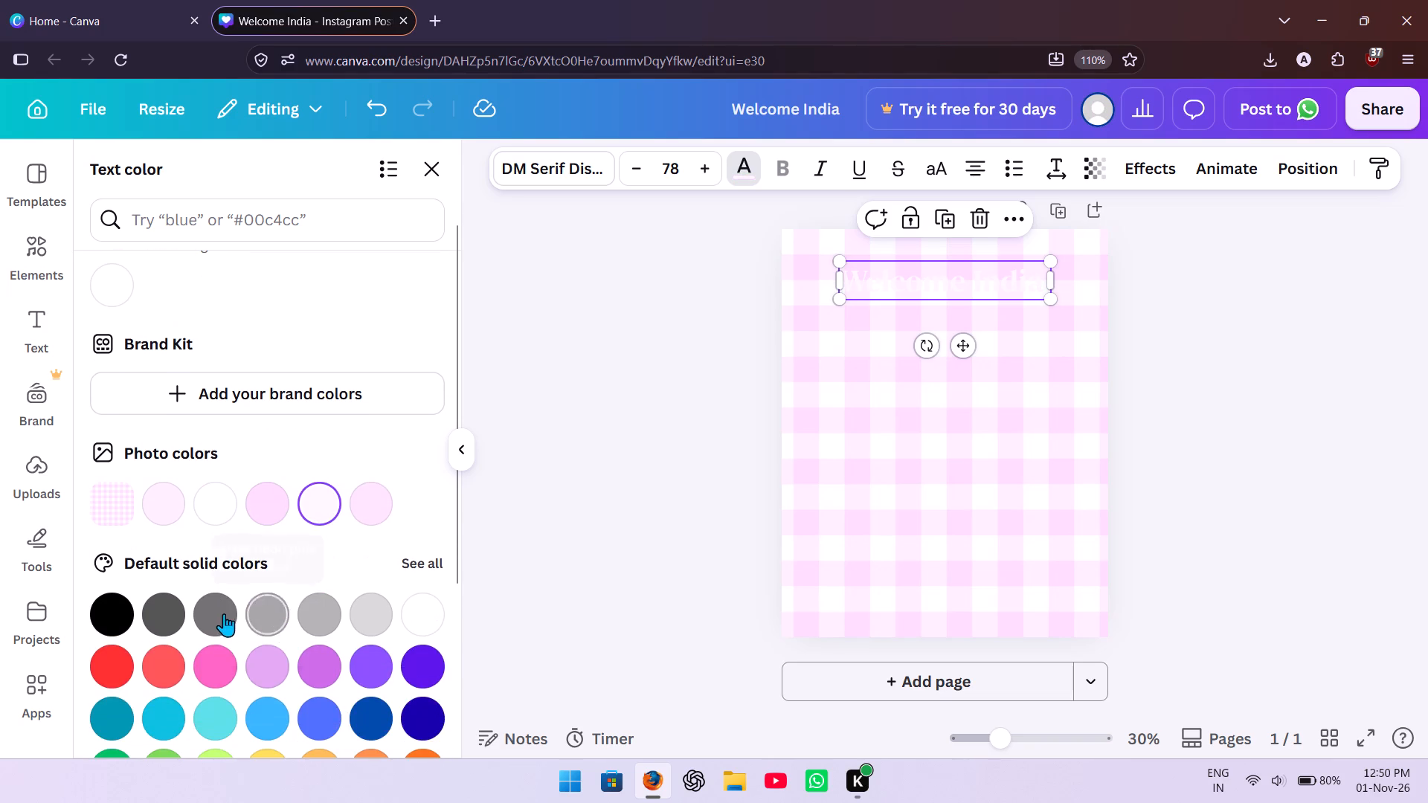
left_click(215, 613)
left_click(264, 616)
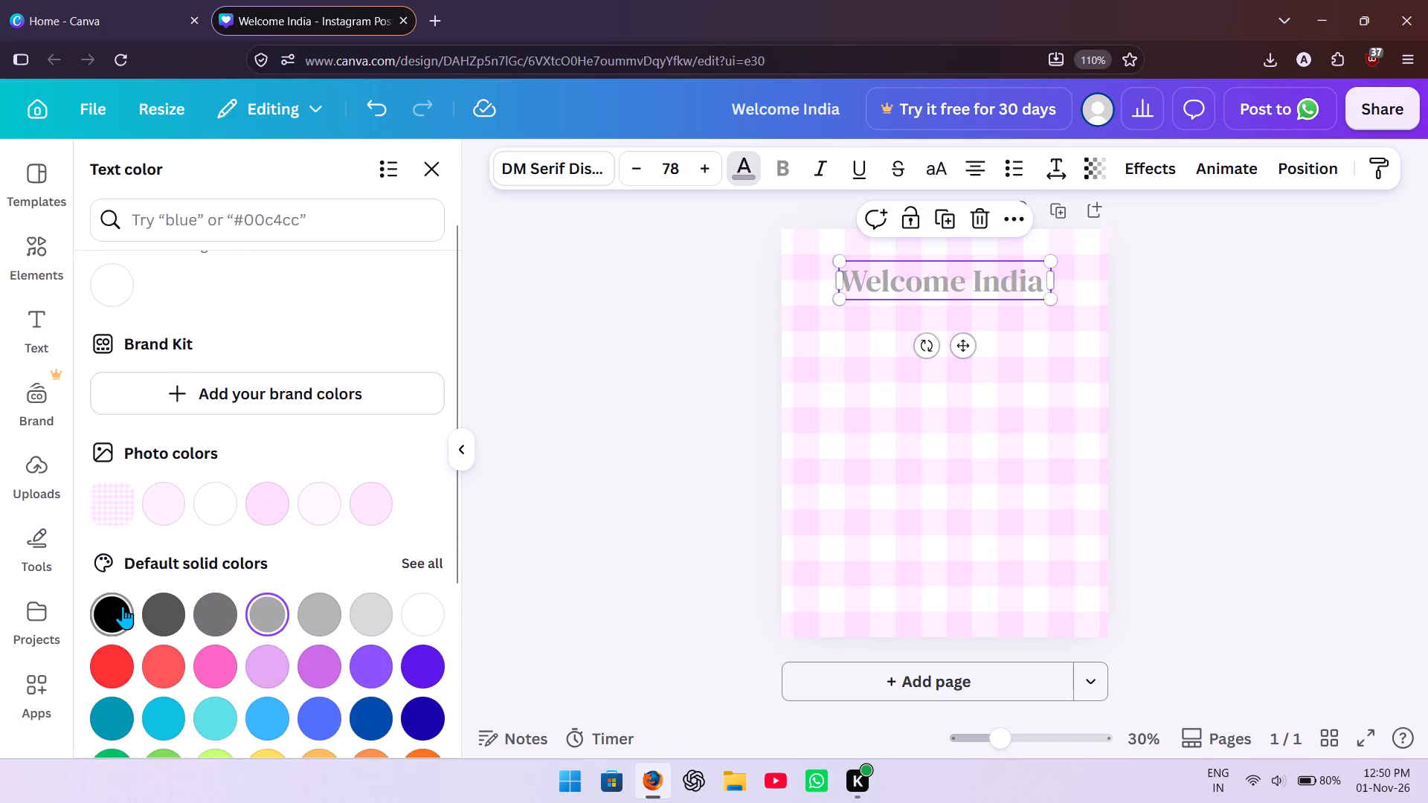
left_click(157, 607)
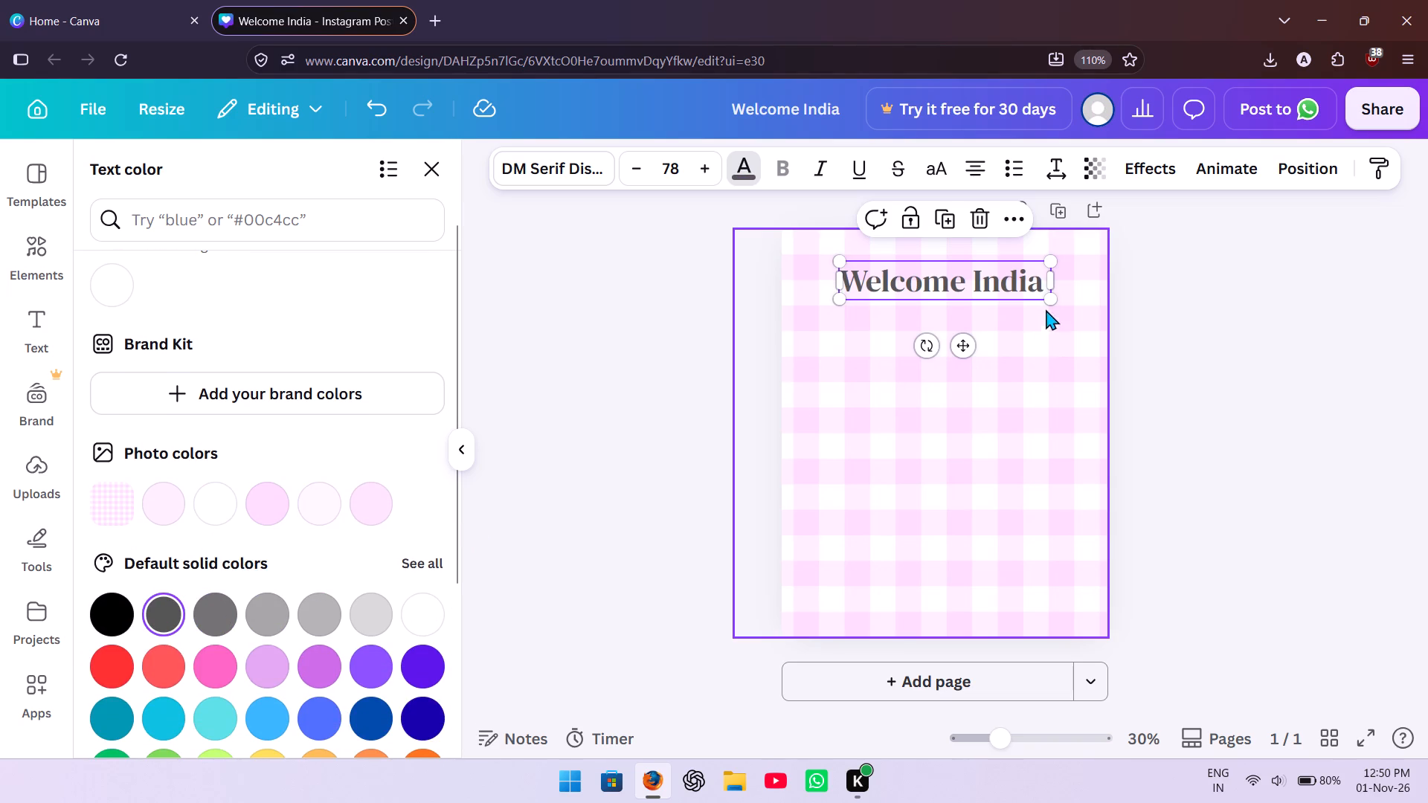
Enlarge the heading to a font size of about 82.2 and recentre it horizontally near the page's top.
left_click_drag(1049, 297, 1061, 307)
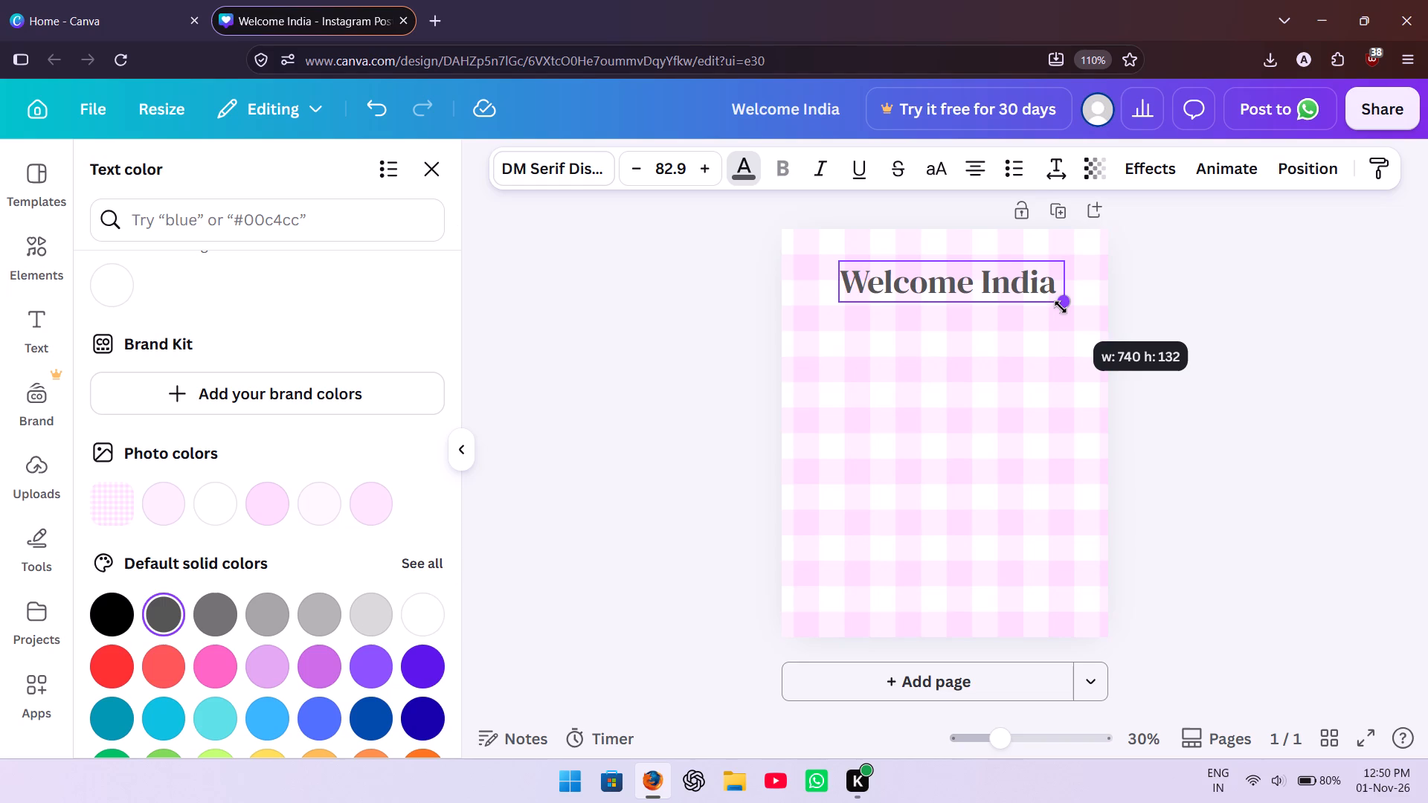
left_click_drag(1061, 307, 1059, 306)
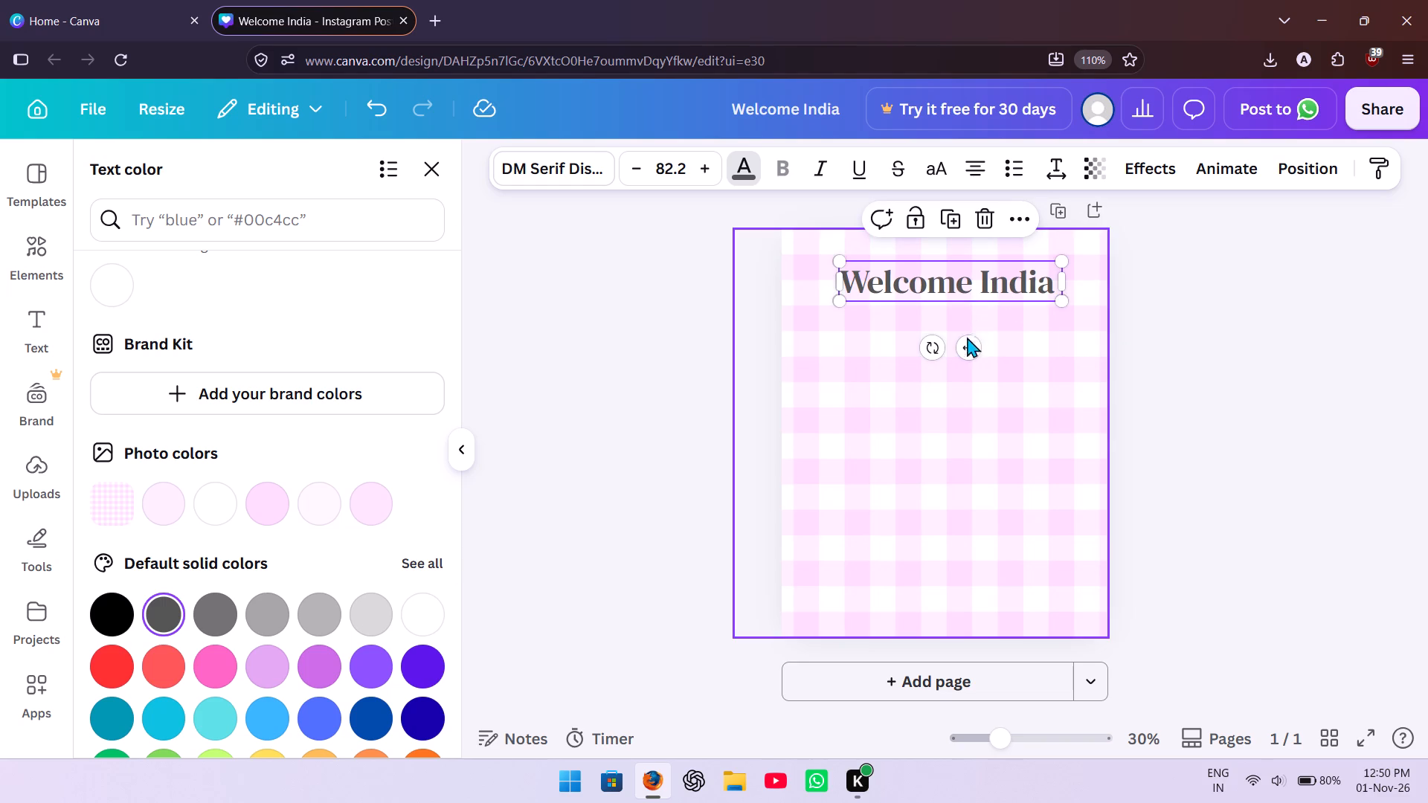
left_click(966, 338)
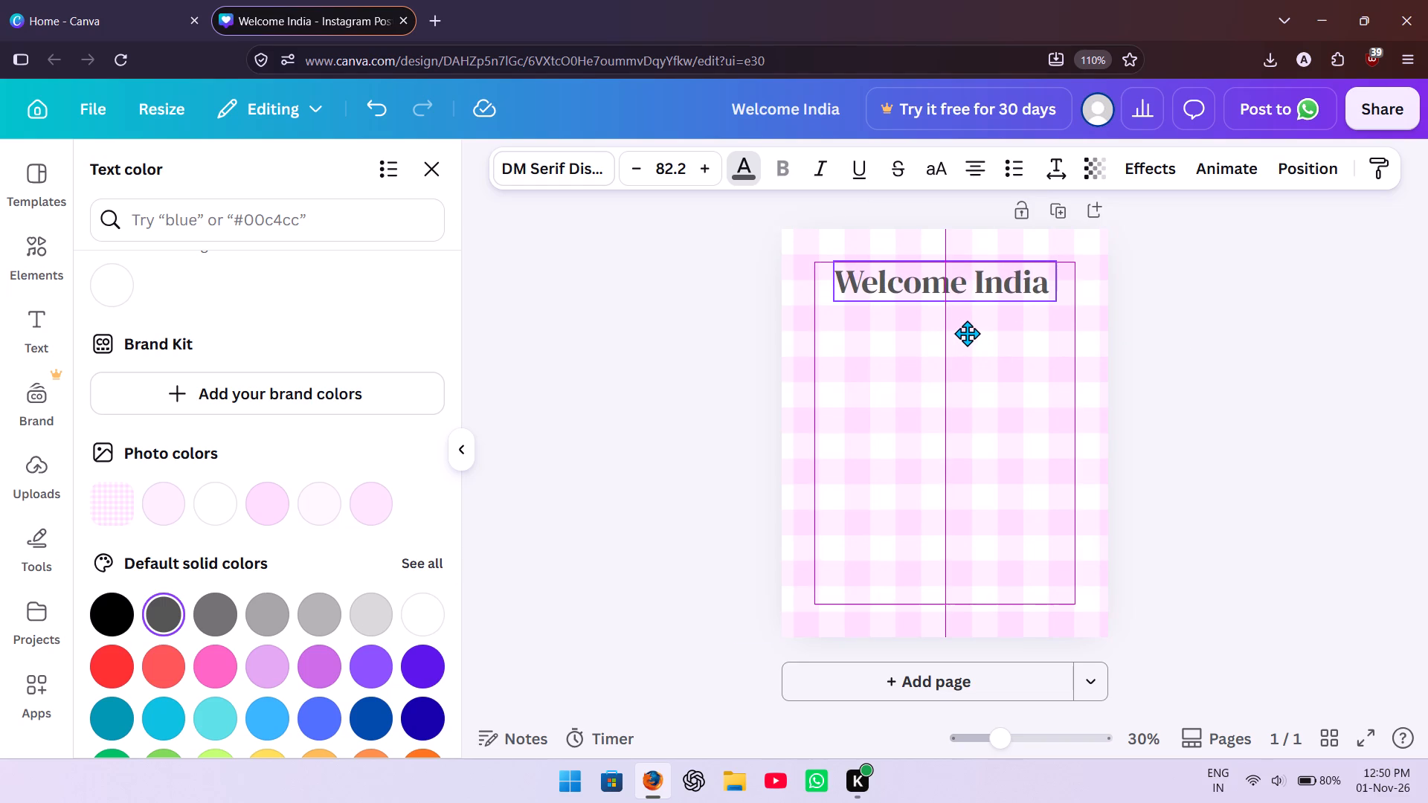
Add seven line breaks after "Welcome India" in the heading's text box.
double_click(1037, 291)
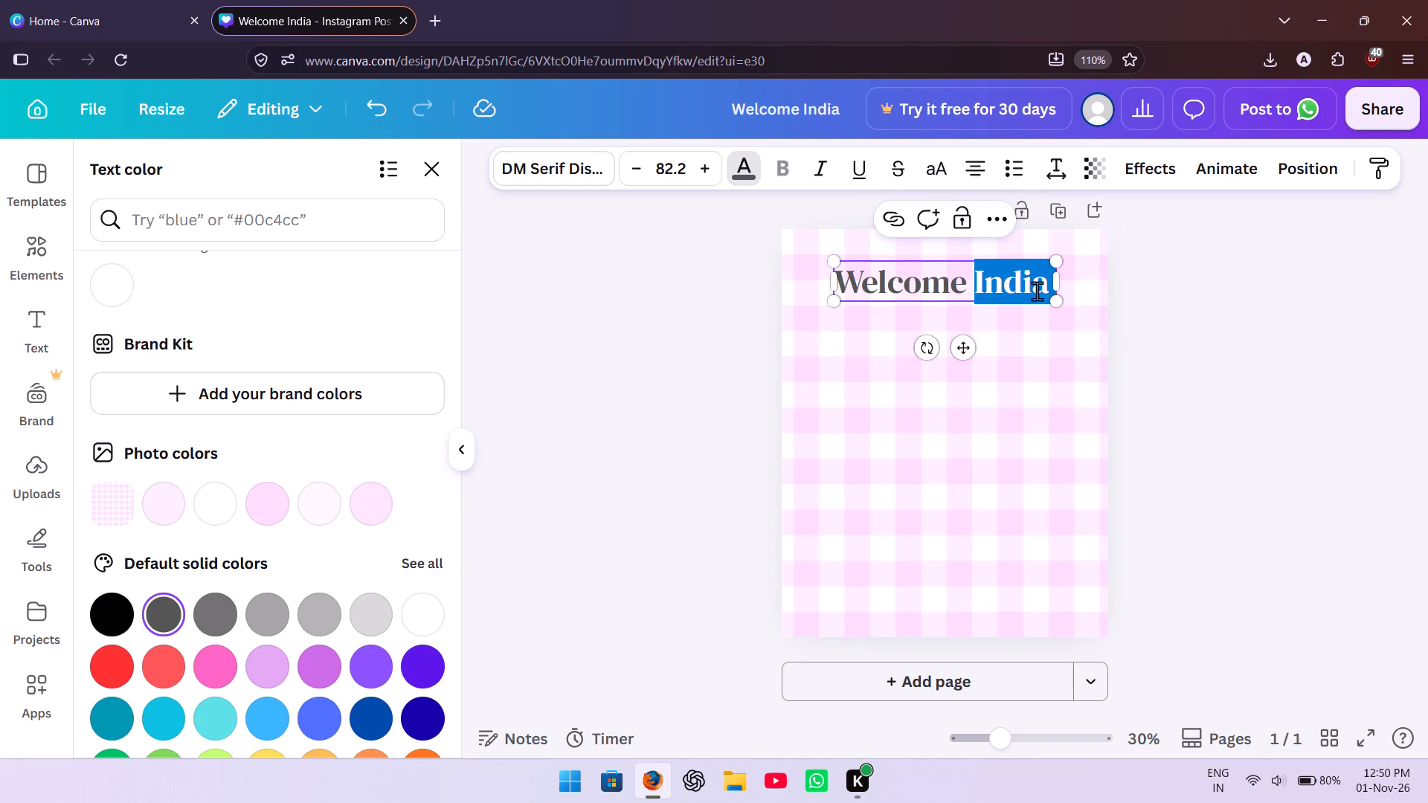
left_click(1049, 285)
key("shift+Return")
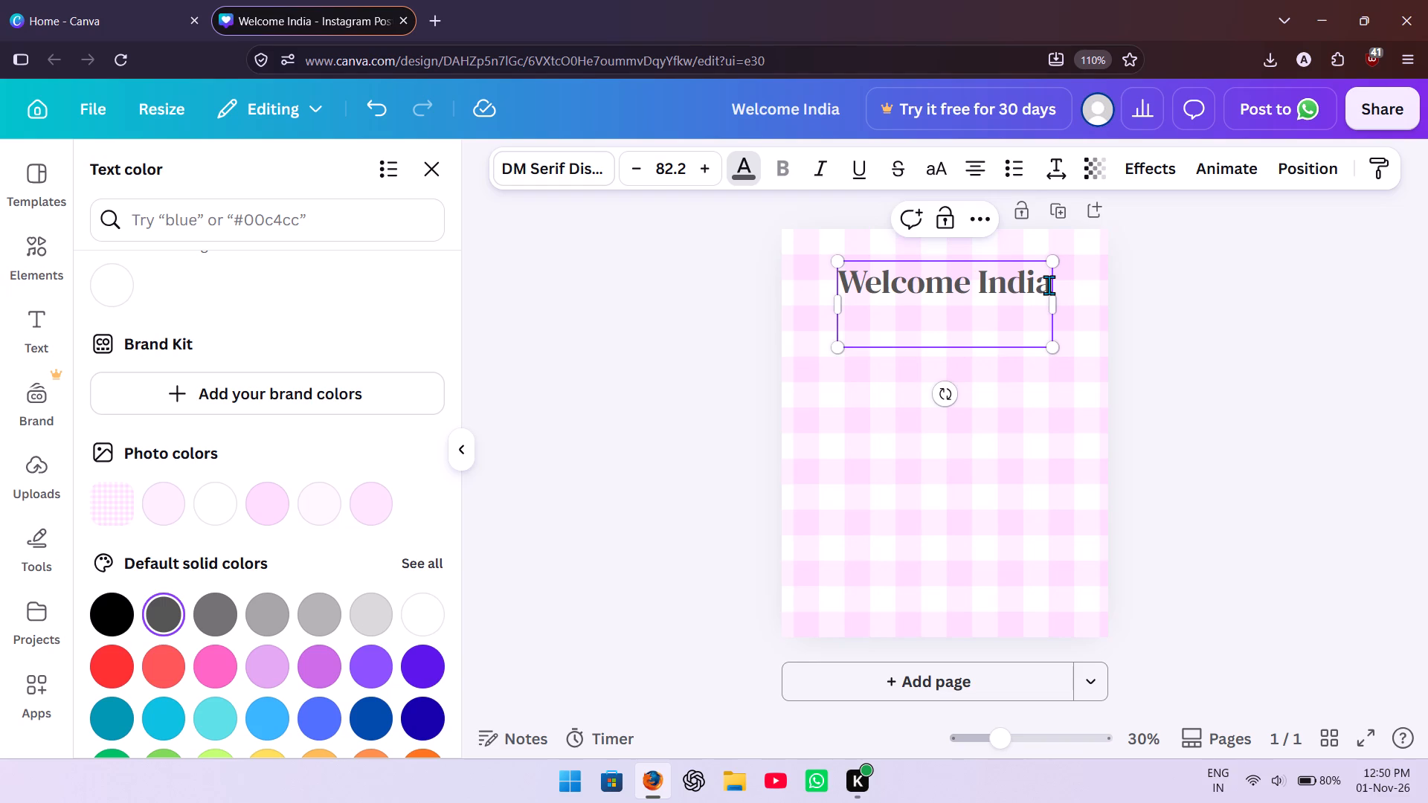
key("shift+Return")
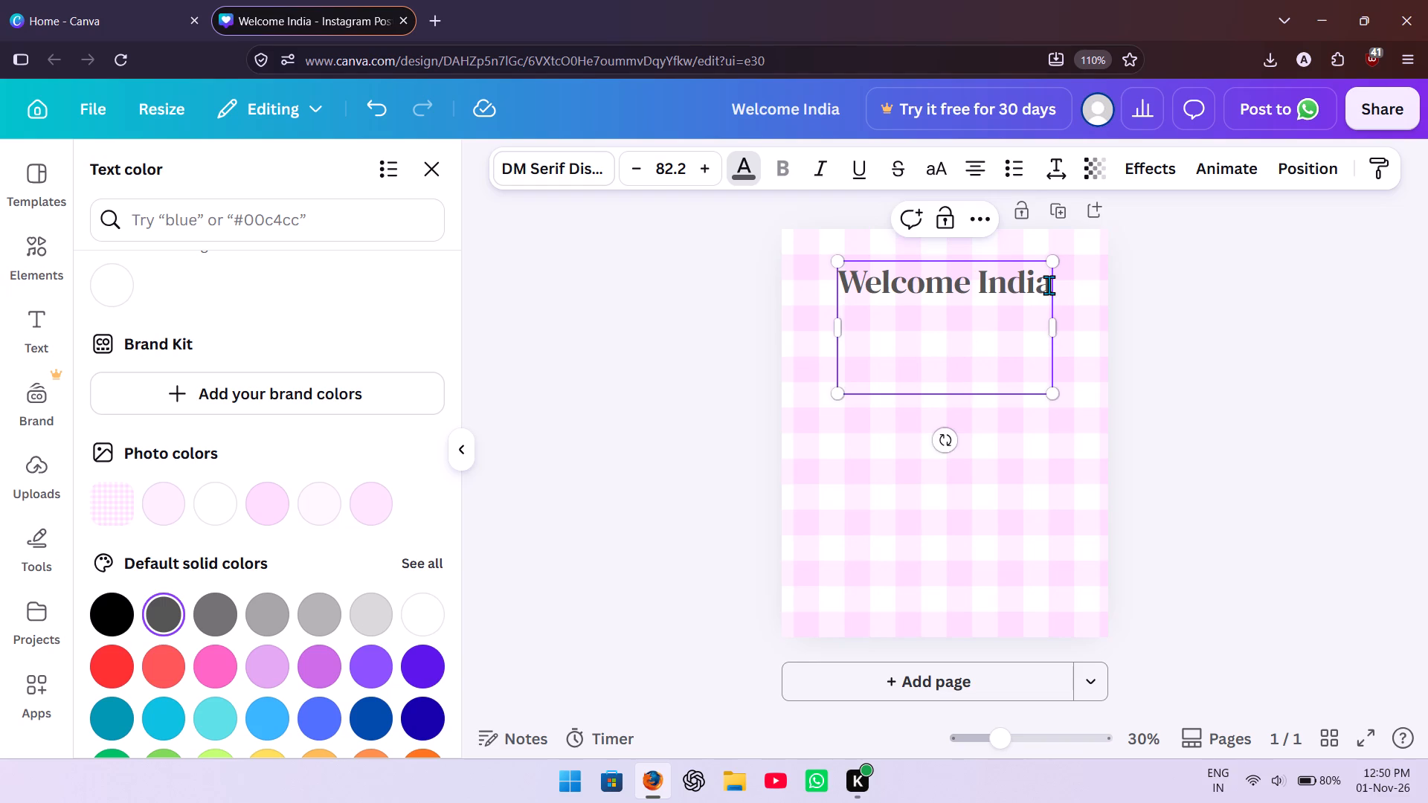
key("shift+Return")
key("shift+Return")
key("shift+Return")
key("shift+Return")
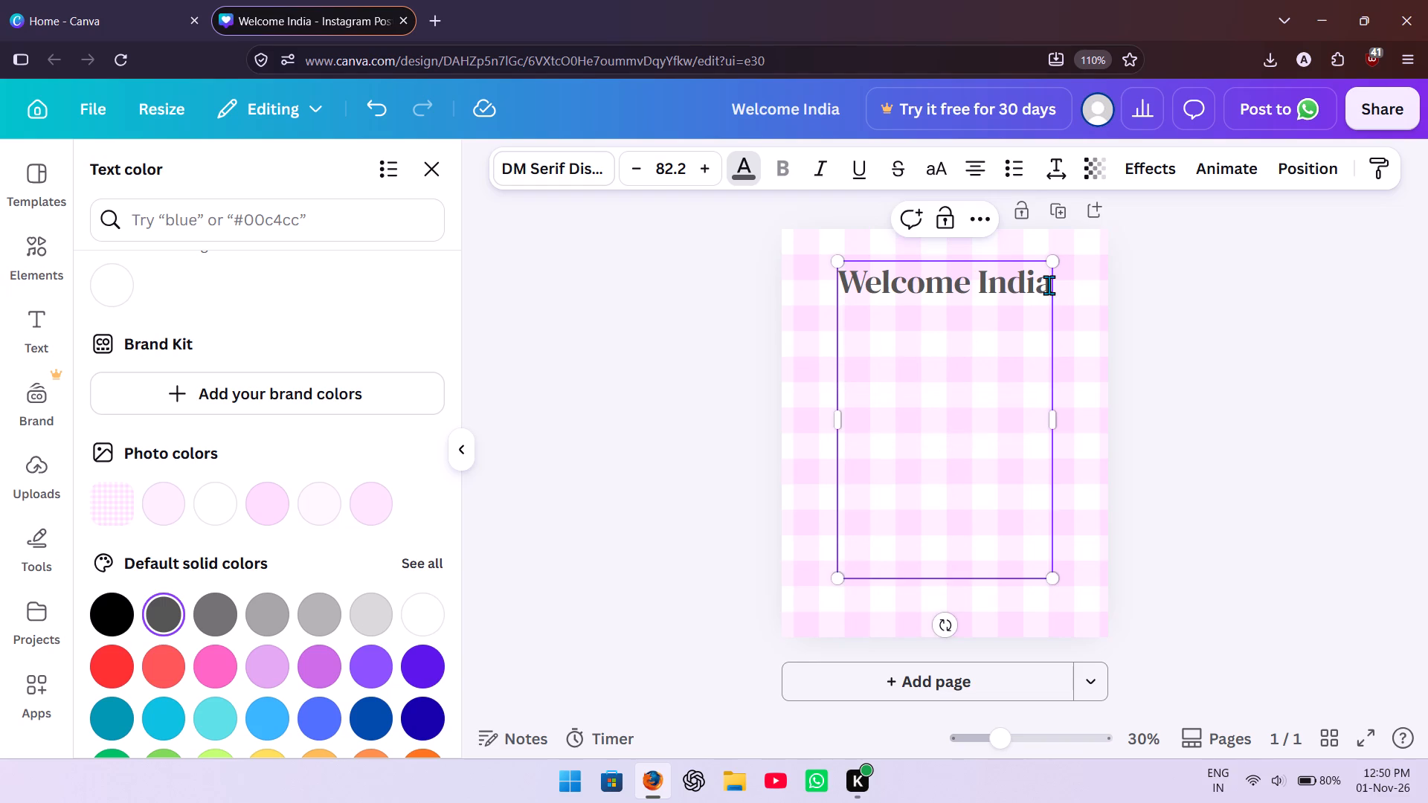
key("shift+Return")
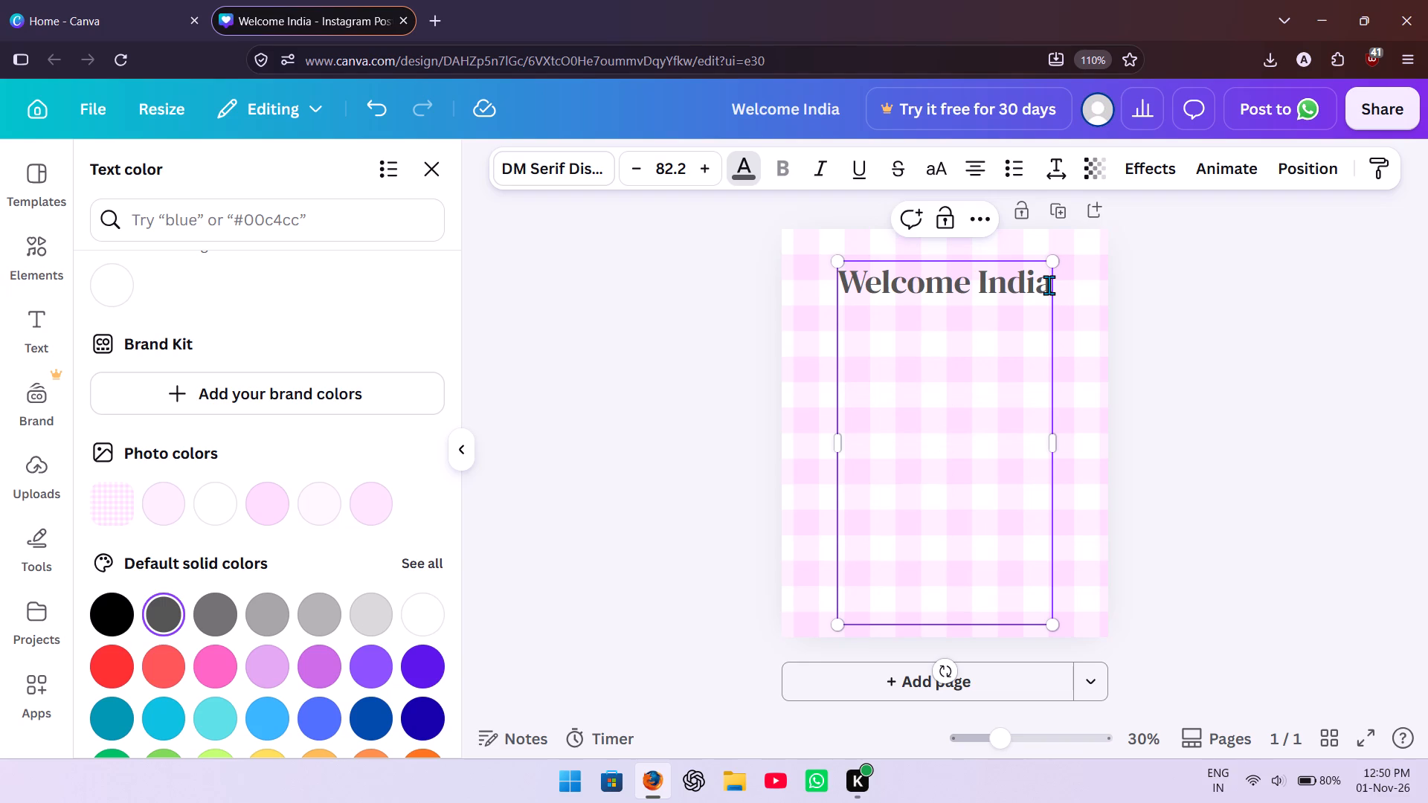
Enter "Mr. Chief" on the last line of the heading's text box, near the page's bottom.
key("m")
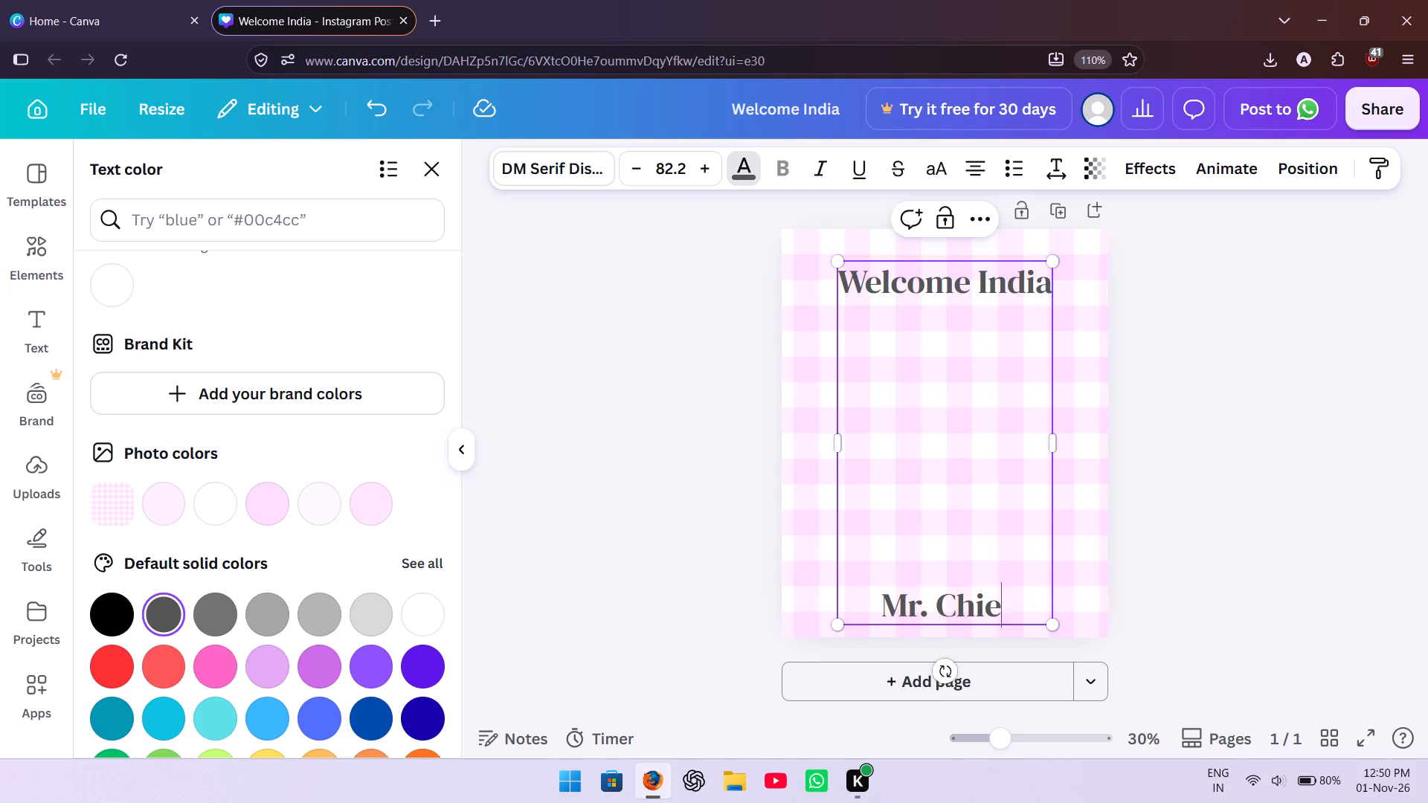
key("BackSpace")
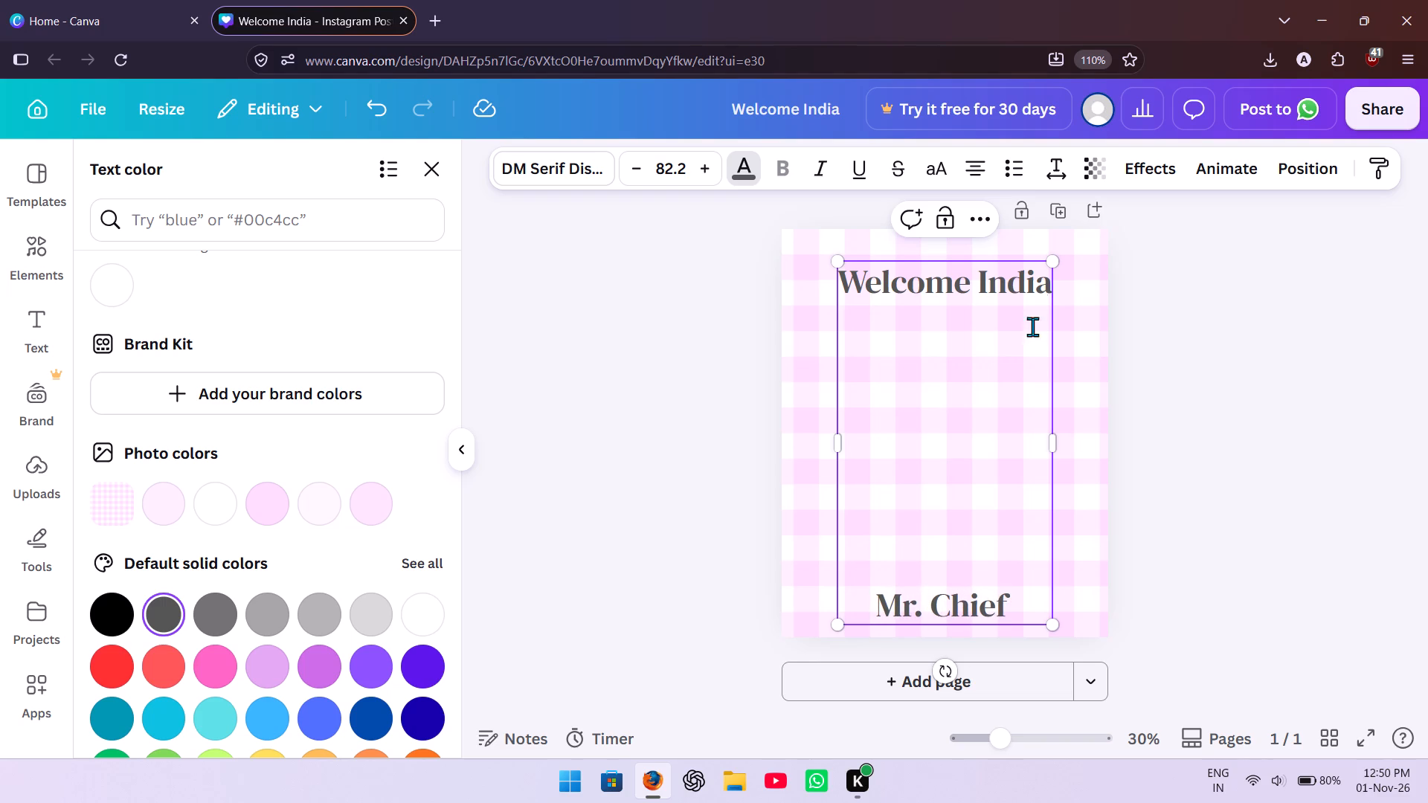
left_click(753, 465)
left_click(1189, 498)
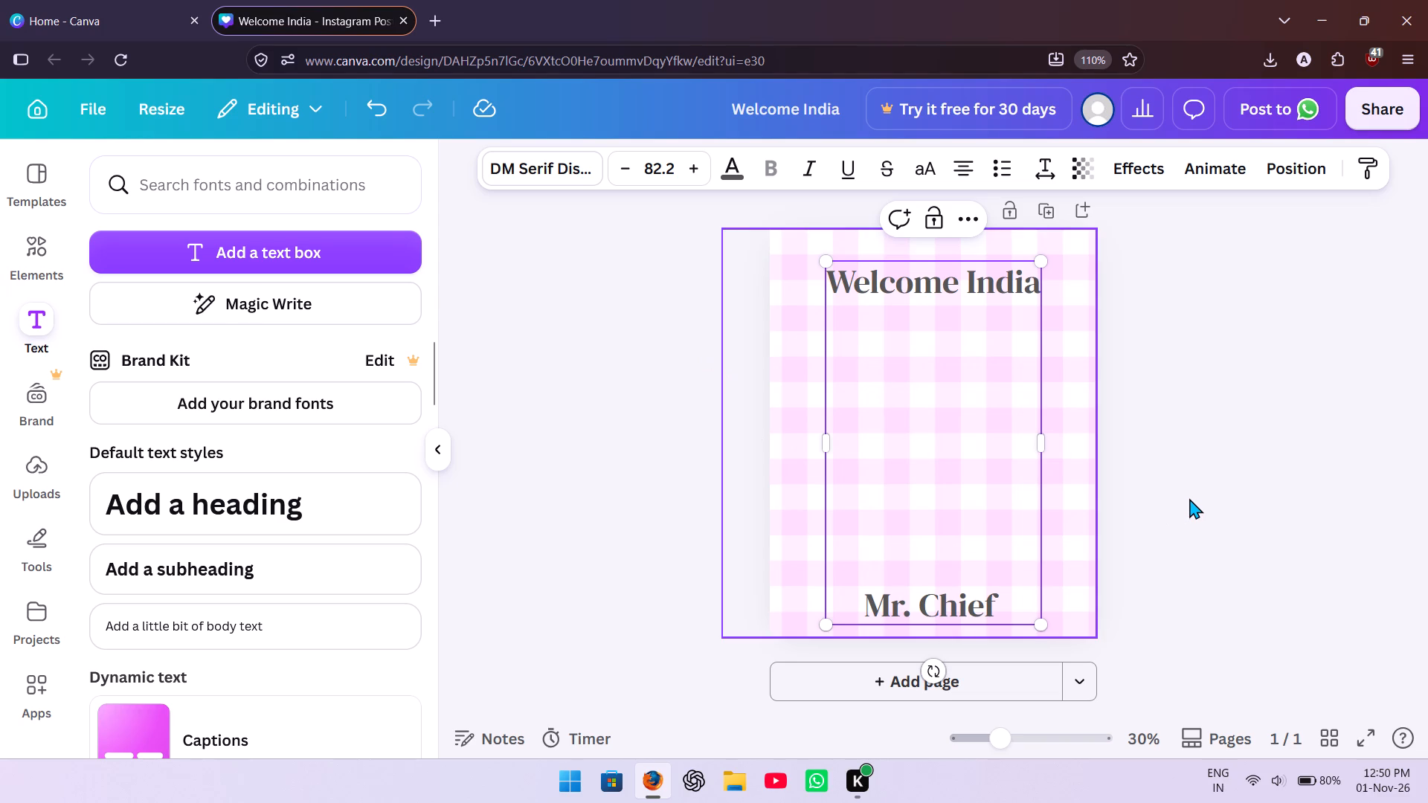
Add a new text box in the middle of the page and clear its placeholder text.
left_click(245, 256)
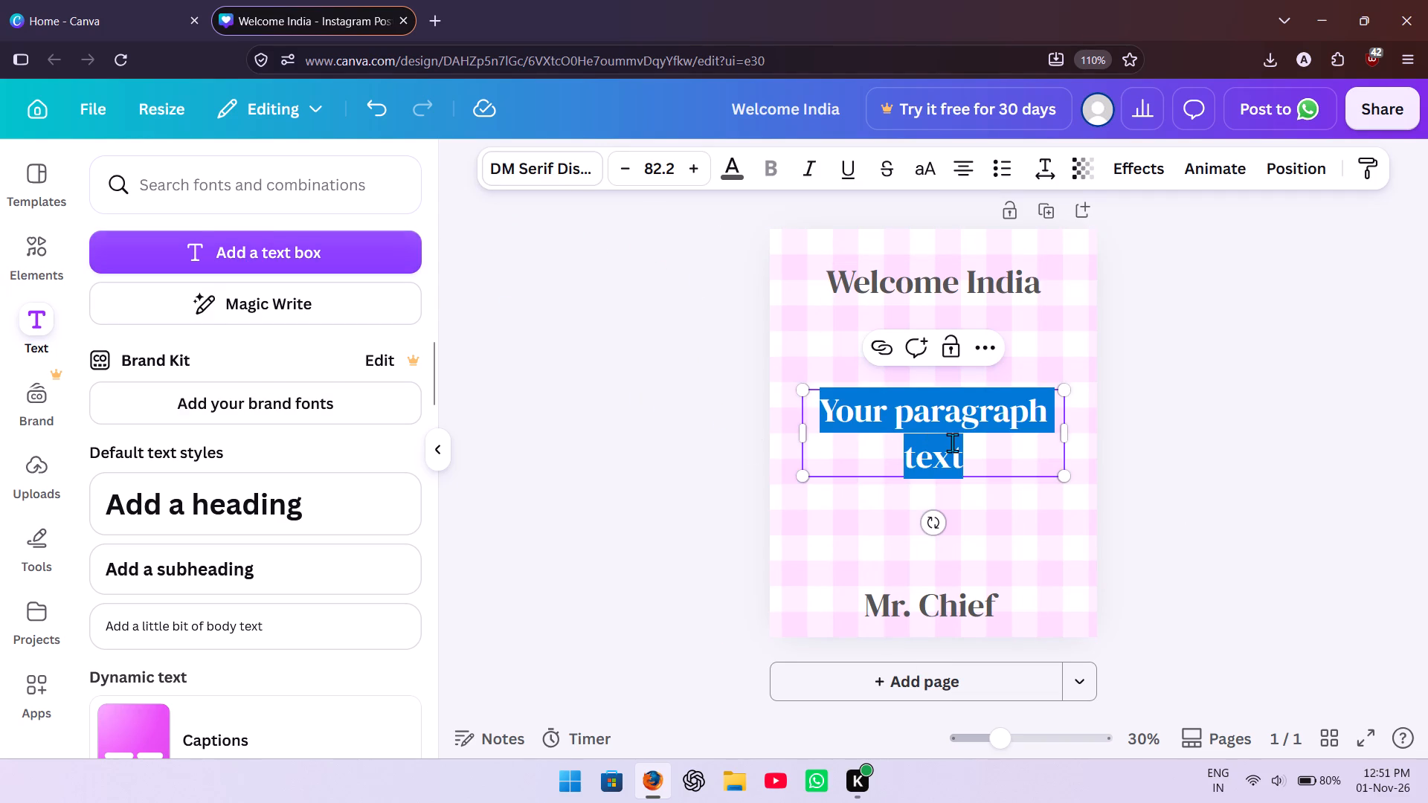
key("BackSpace")
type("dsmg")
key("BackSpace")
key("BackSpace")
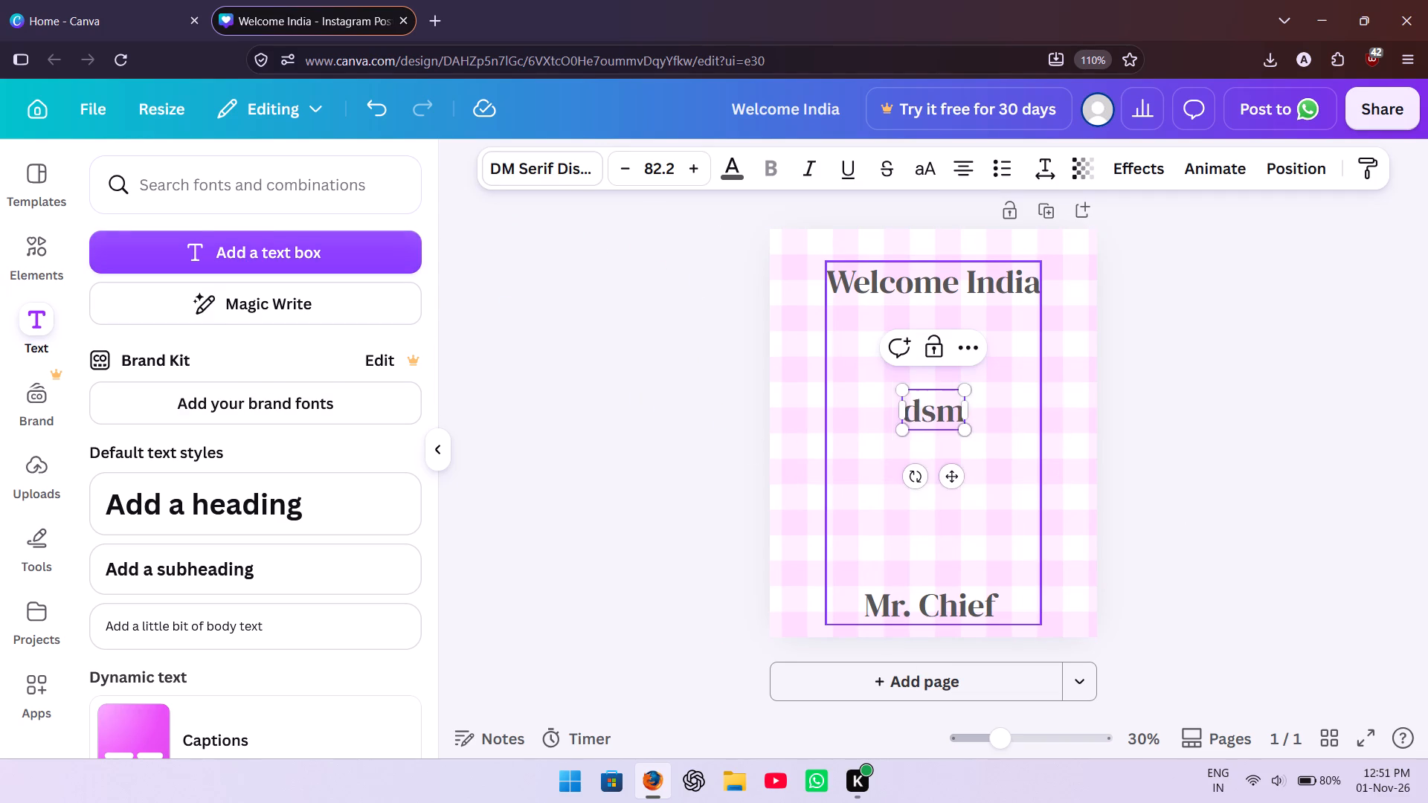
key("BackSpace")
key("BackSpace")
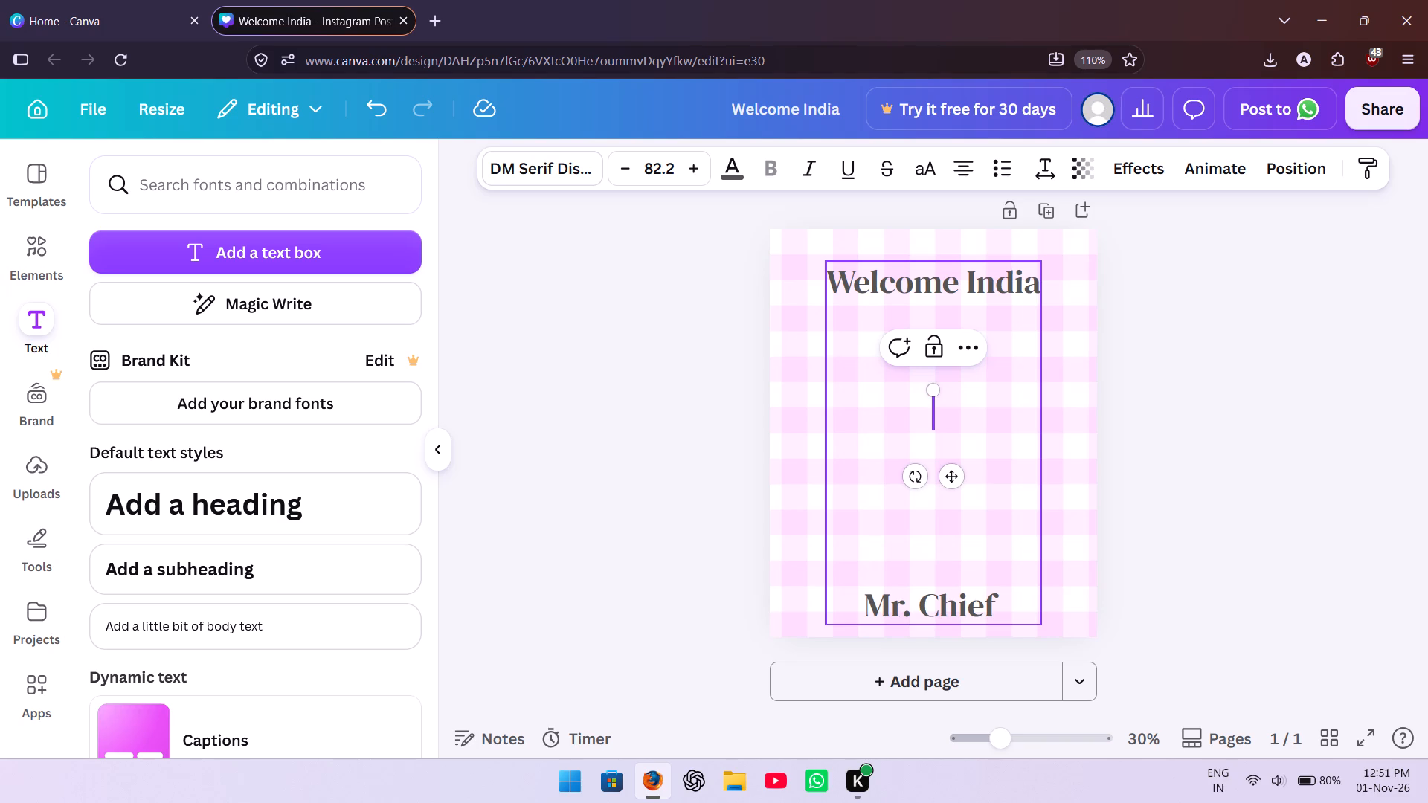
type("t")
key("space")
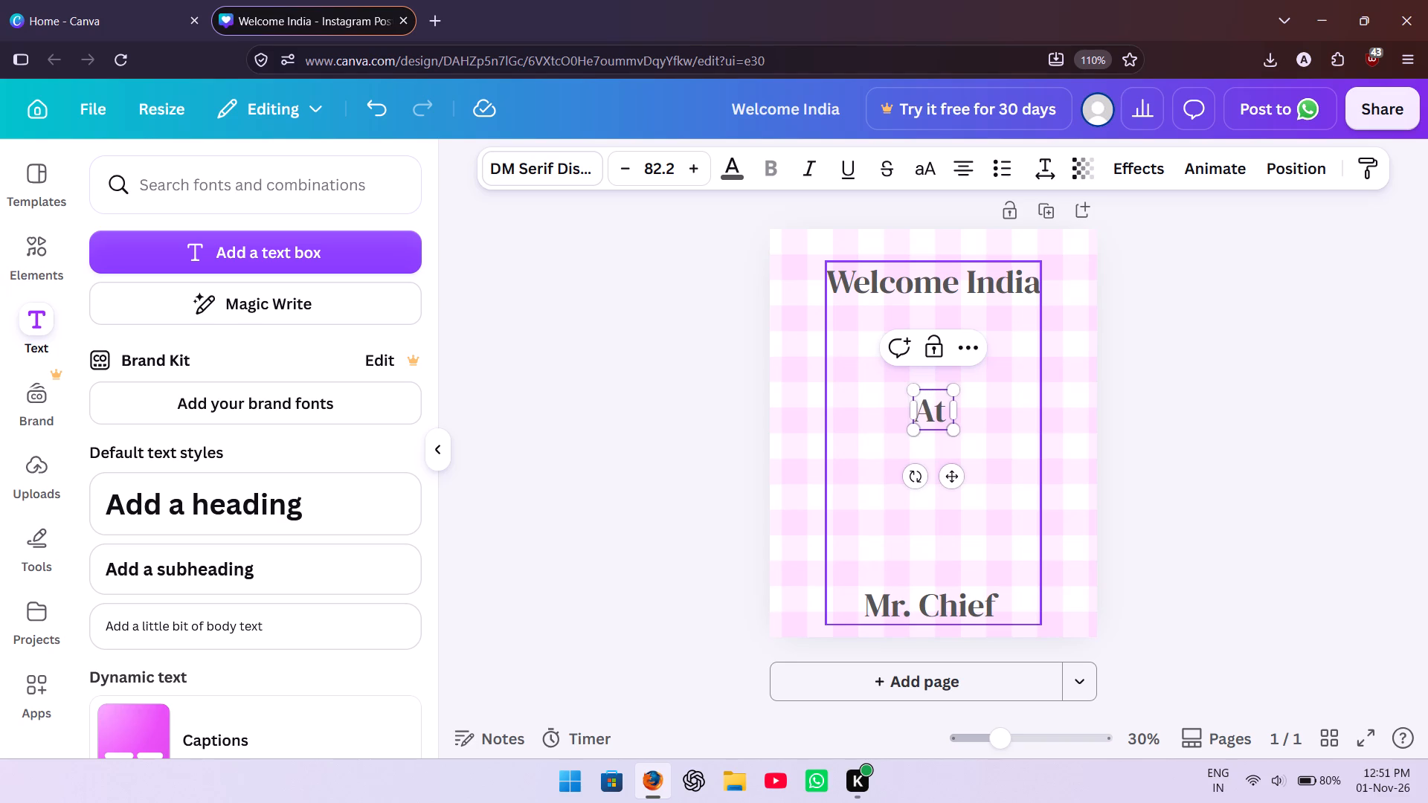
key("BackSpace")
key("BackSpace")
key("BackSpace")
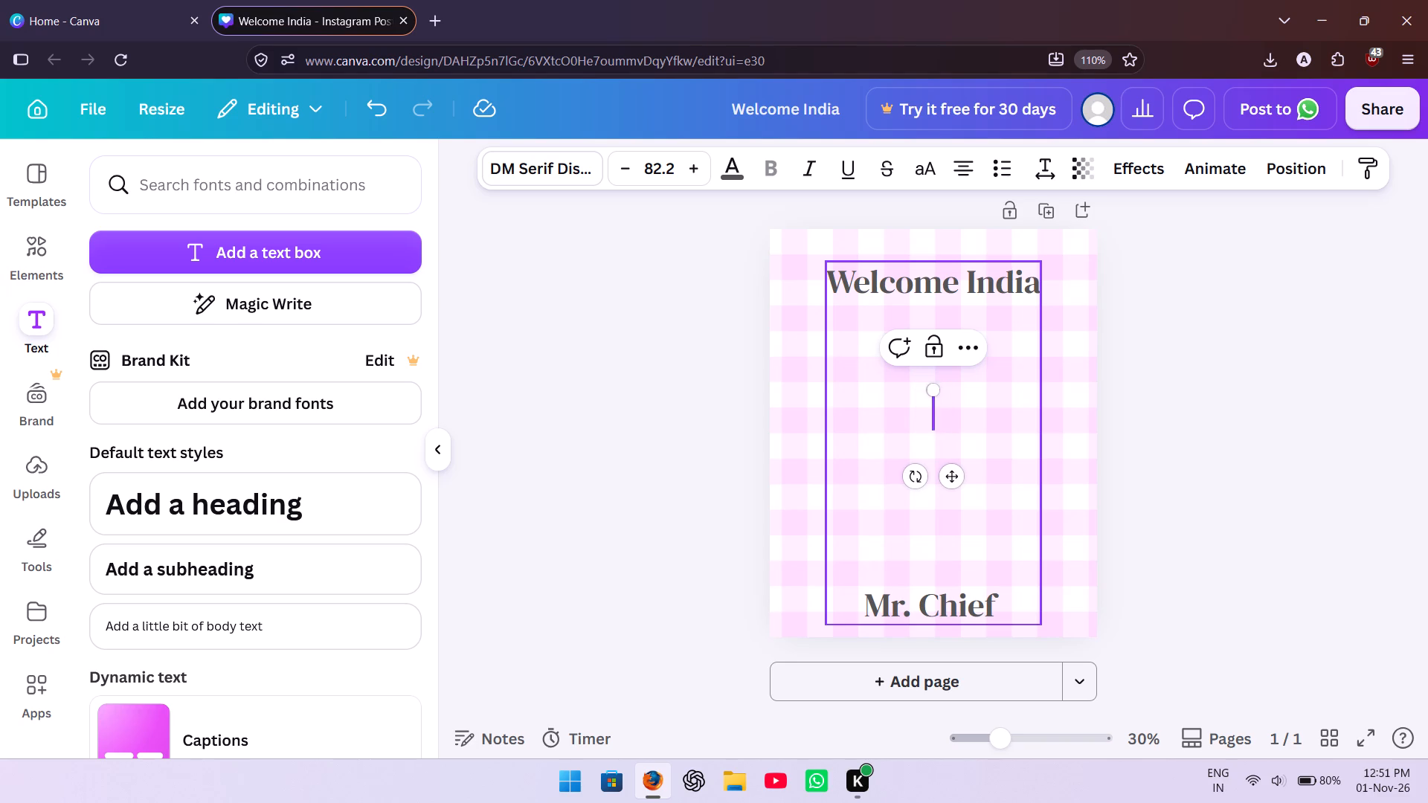
Enter "Over 500=" in the empty text box in the middle of the page.
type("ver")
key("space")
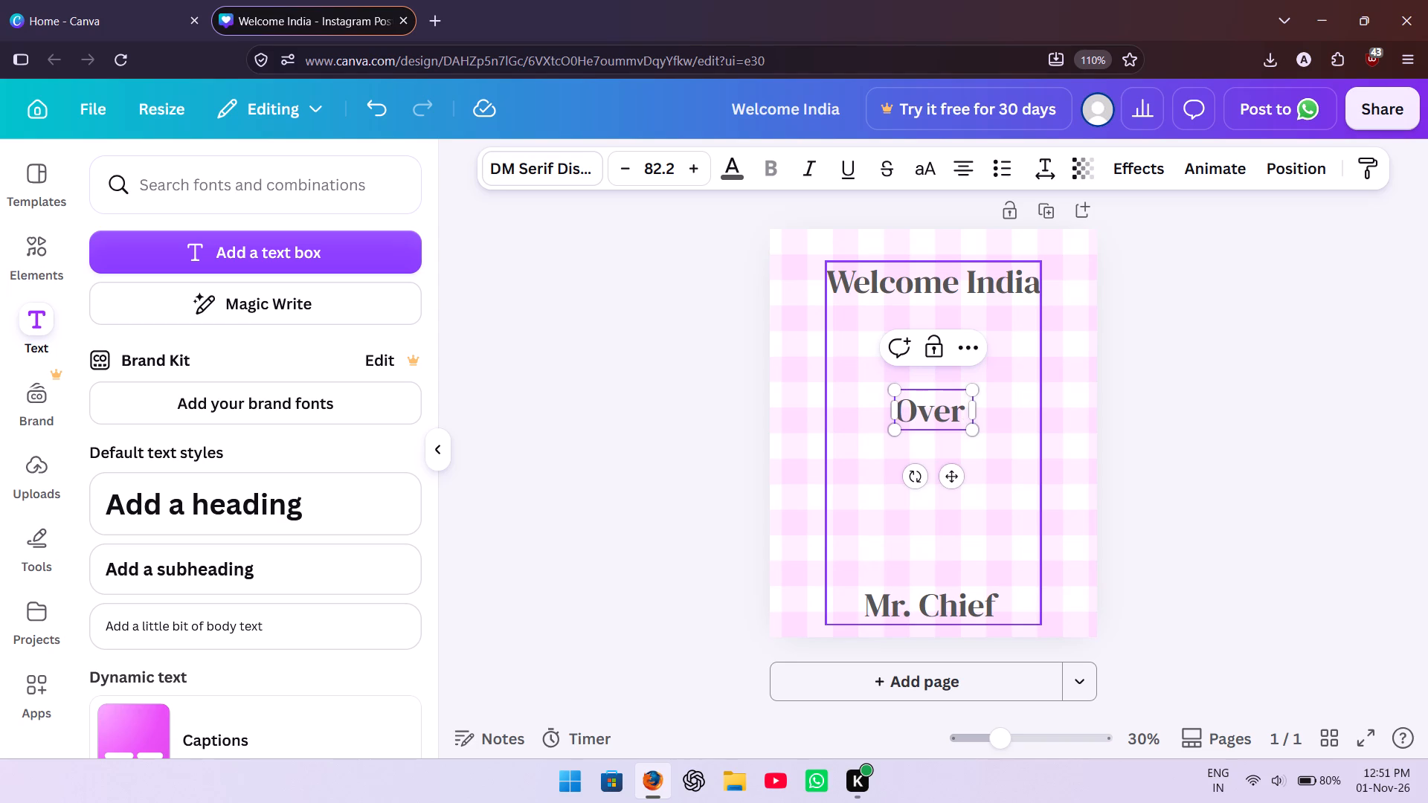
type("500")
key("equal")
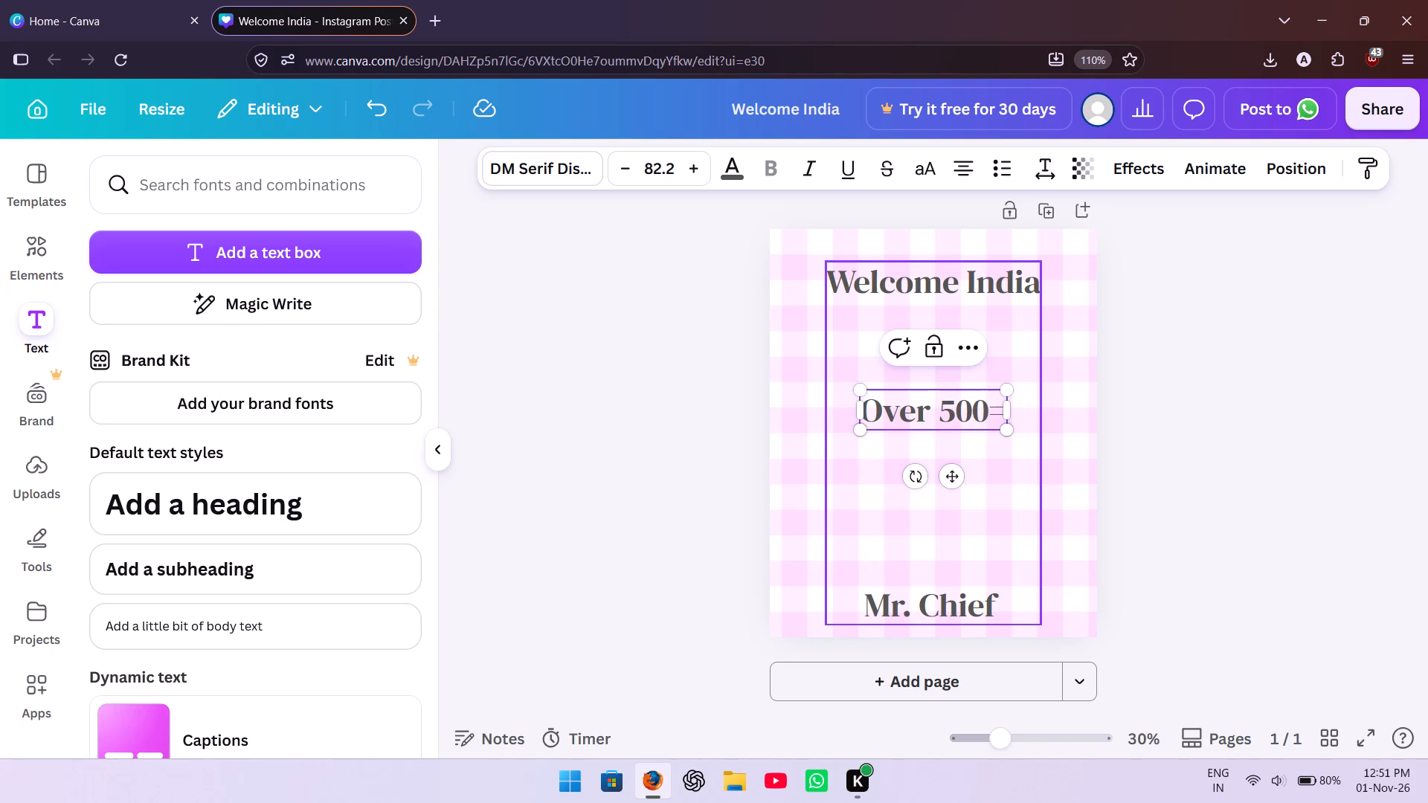
Complete the middle text so it reads "Over 500+ Branch" on one line and "in India" on the line below.
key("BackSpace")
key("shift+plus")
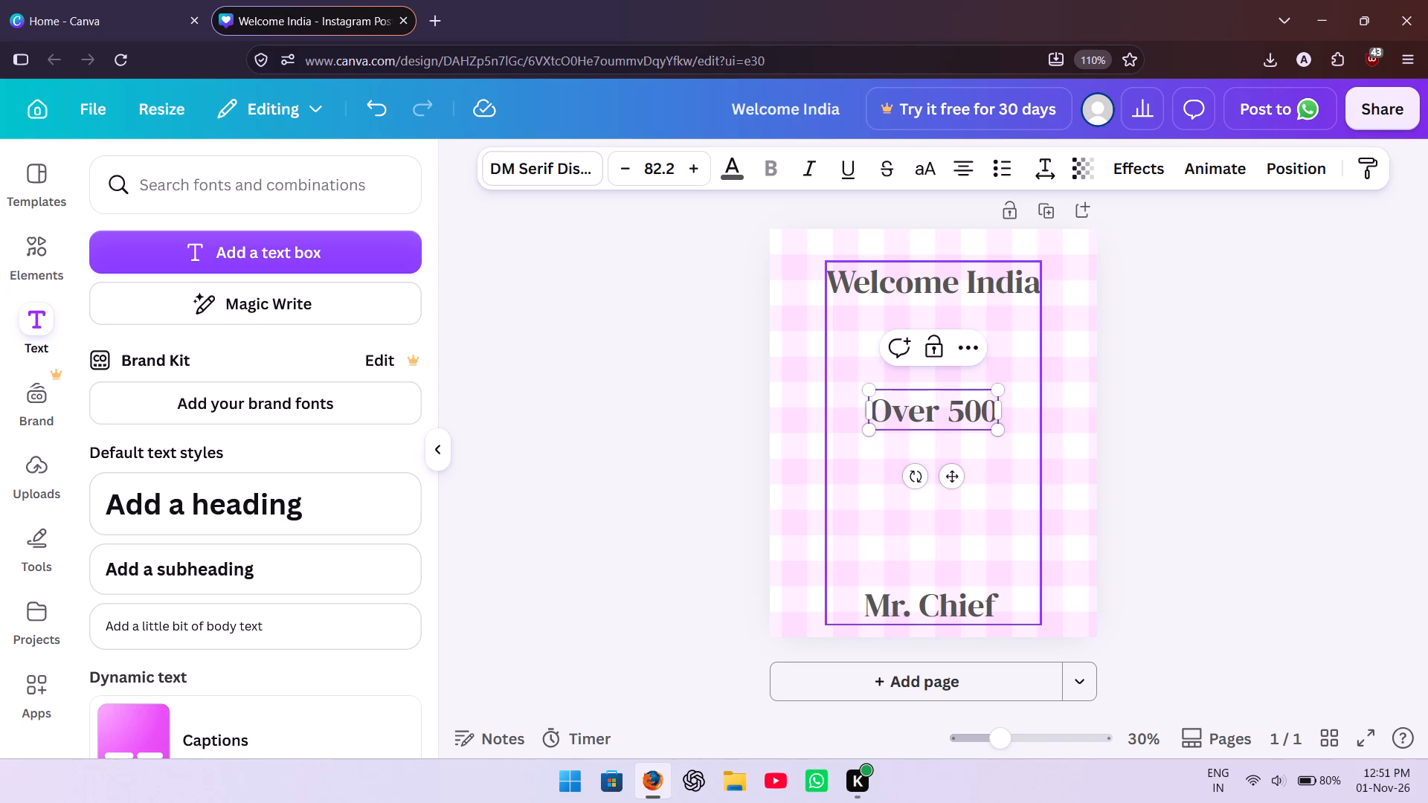
type("en")
key("BackSpace")
key("BackSpace")
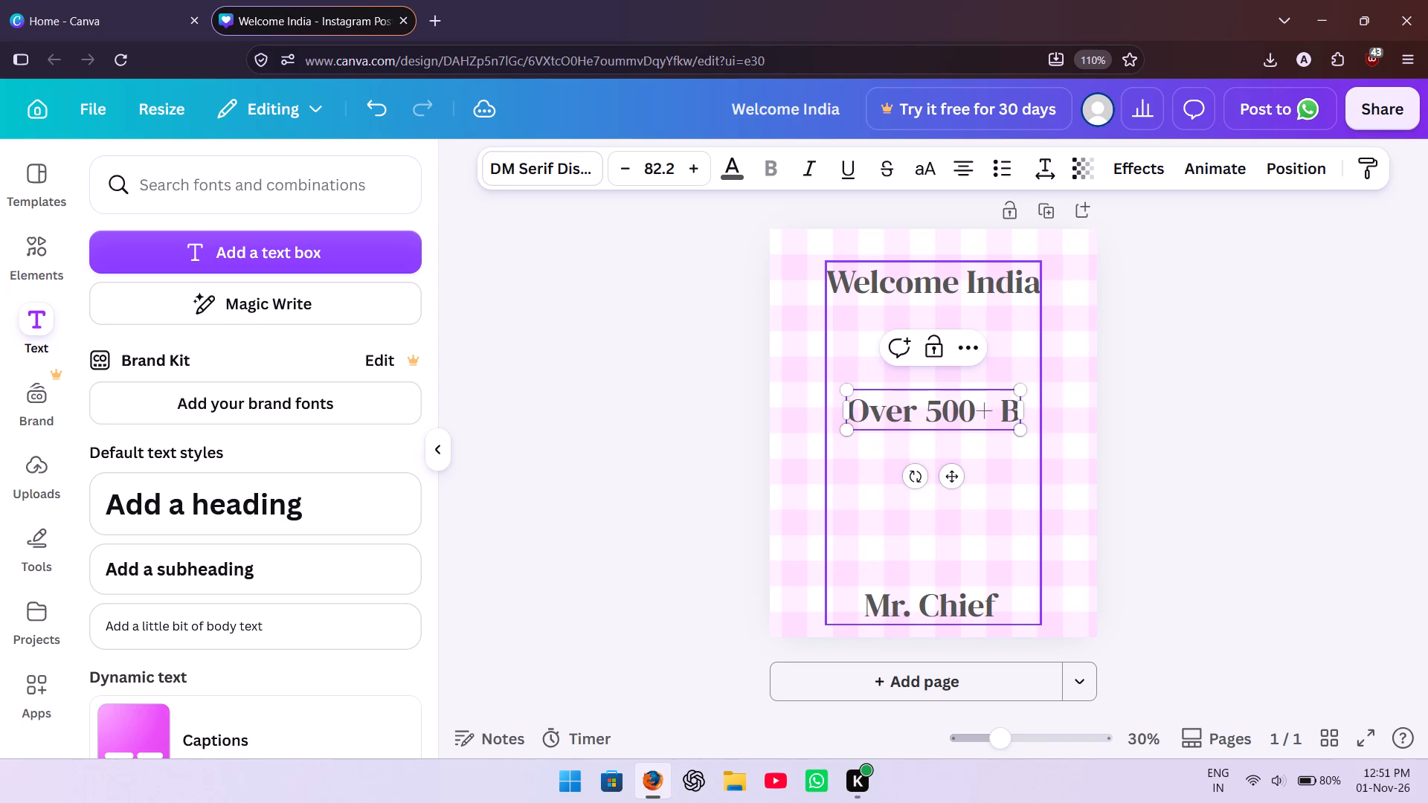
type("rann")
key("BackSpace")
type("ch")
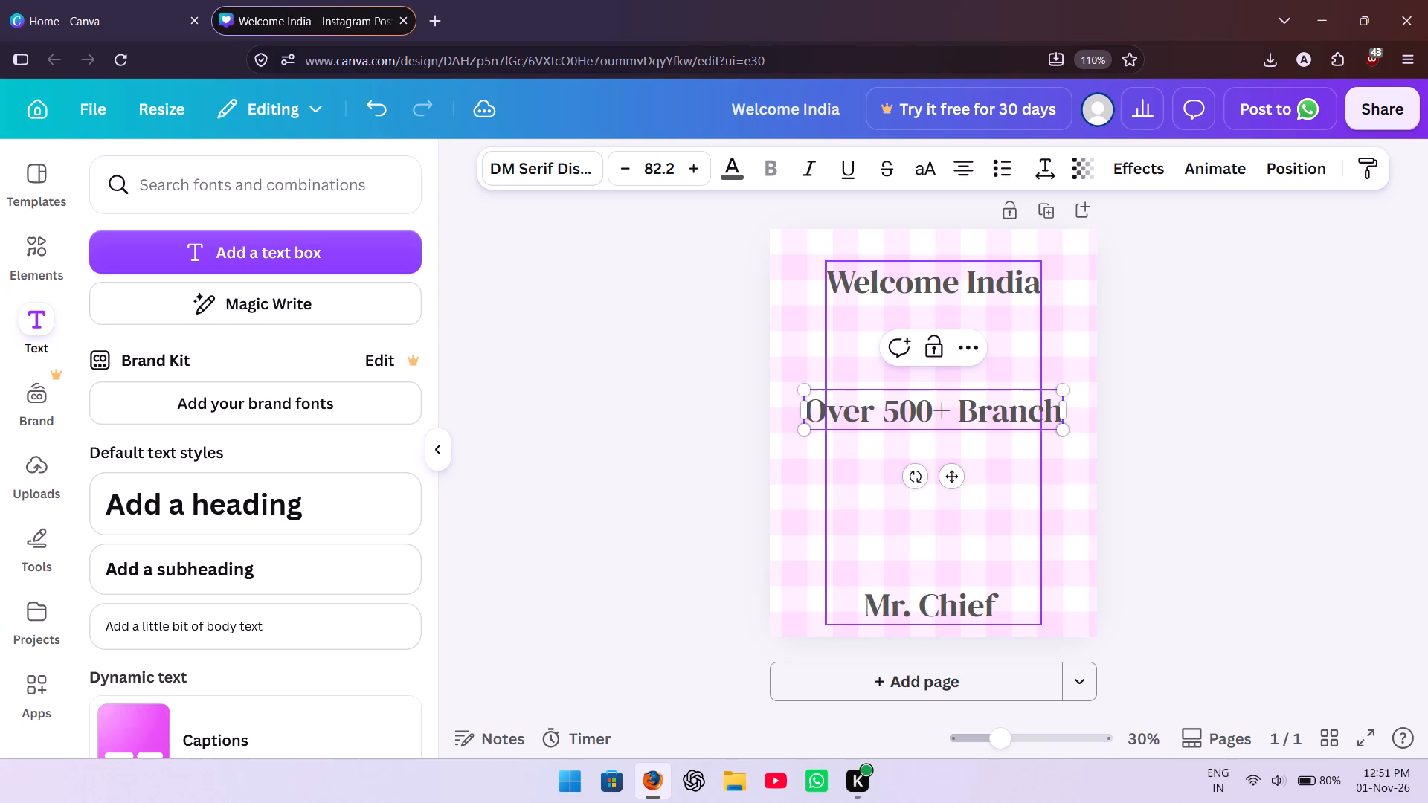
key("shift+Return")
type("in")
key("space")
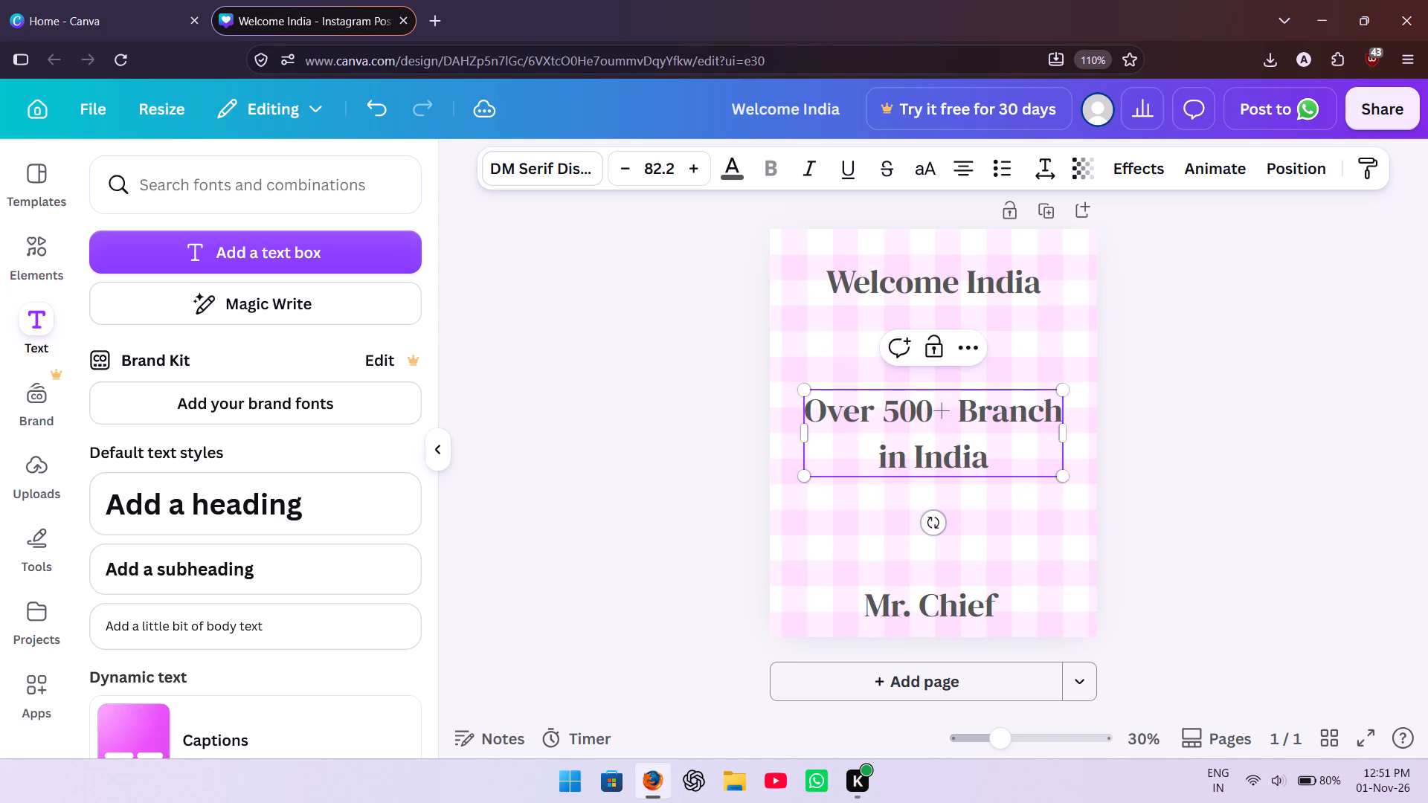
Set both lines of the middle text to the Brittany font, after trying Arial MT Pro and Open Sauce on the first line.
scroll(210, 540, "down", 2)
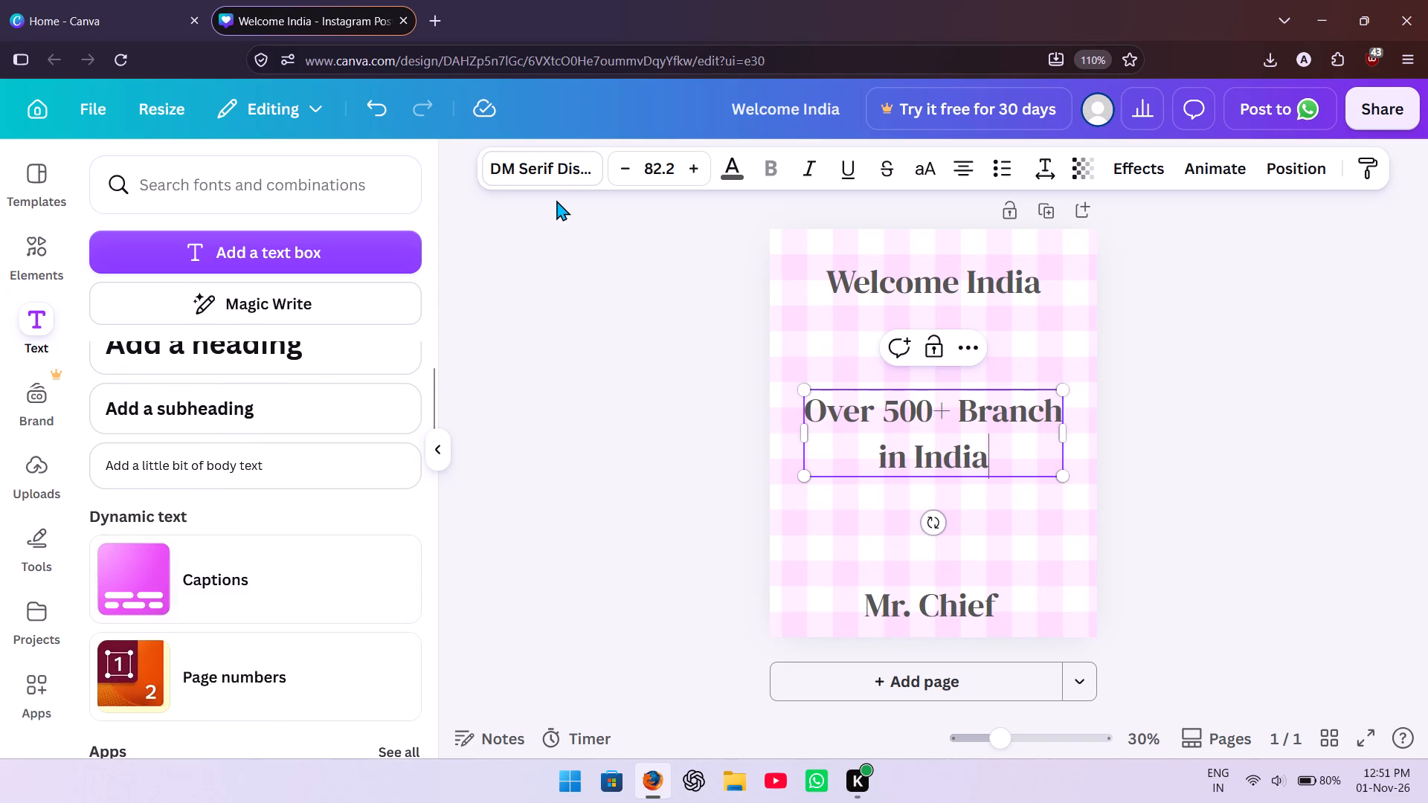
left_click(565, 179)
scroll(218, 567, "down", 2)
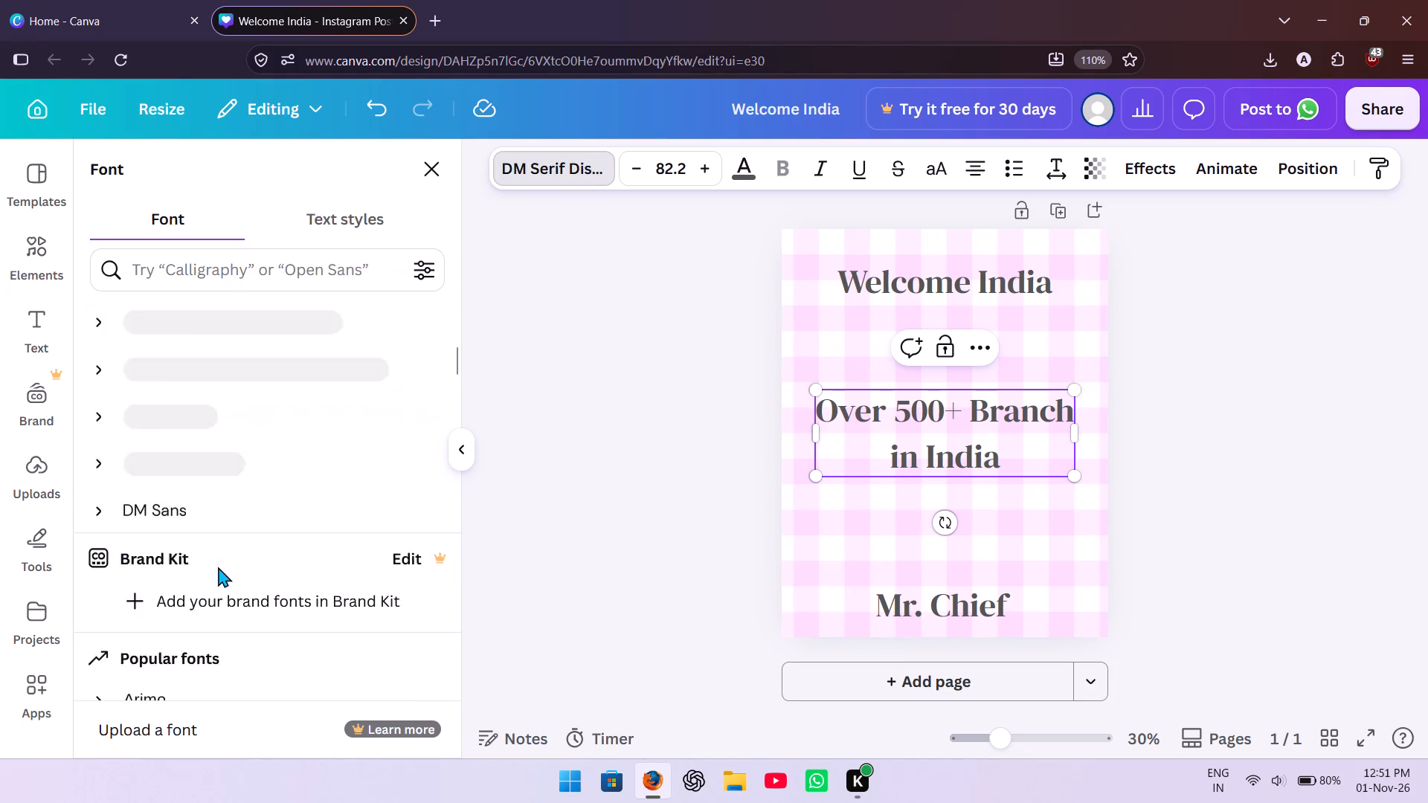
scroll(218, 567, "down", 3)
left_click(204, 512)
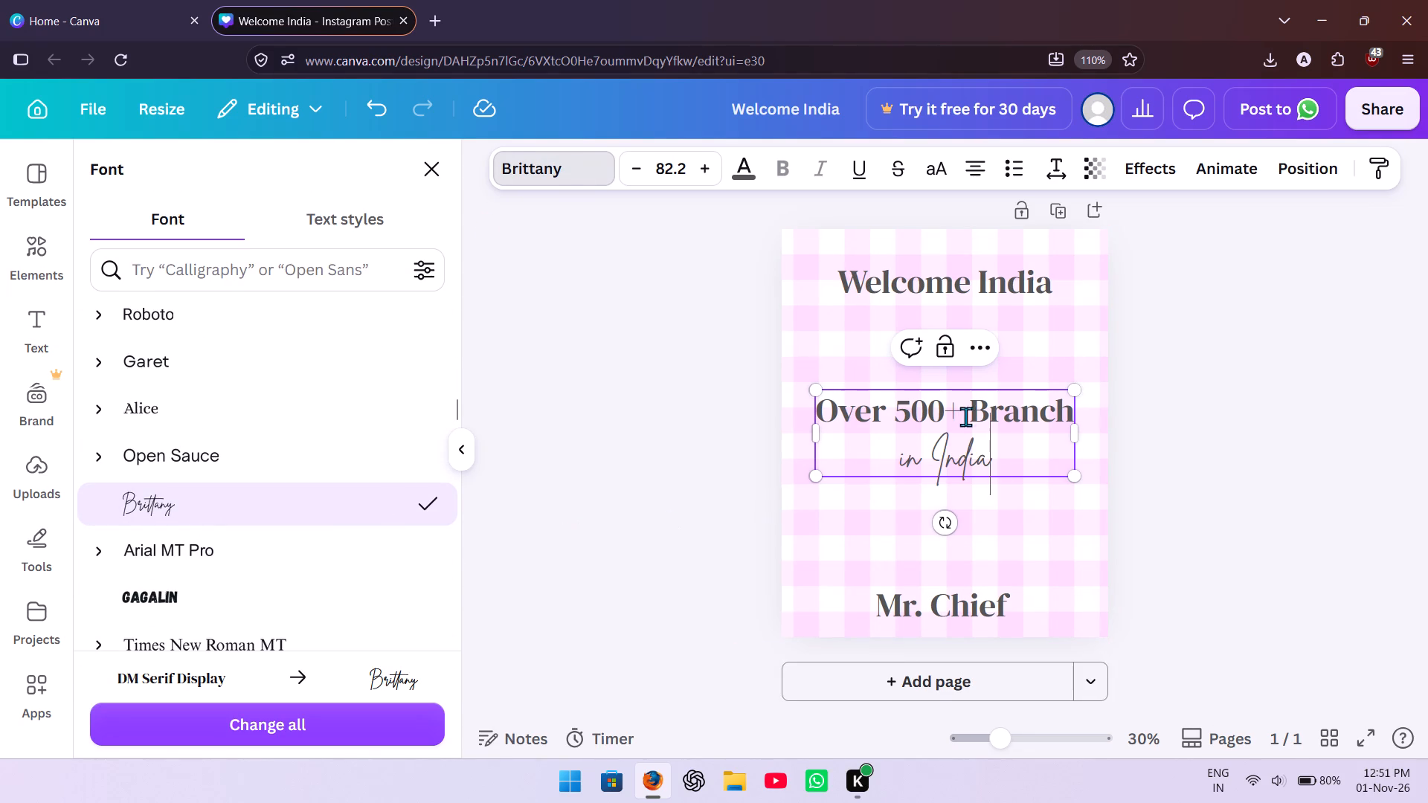
left_click(1006, 416)
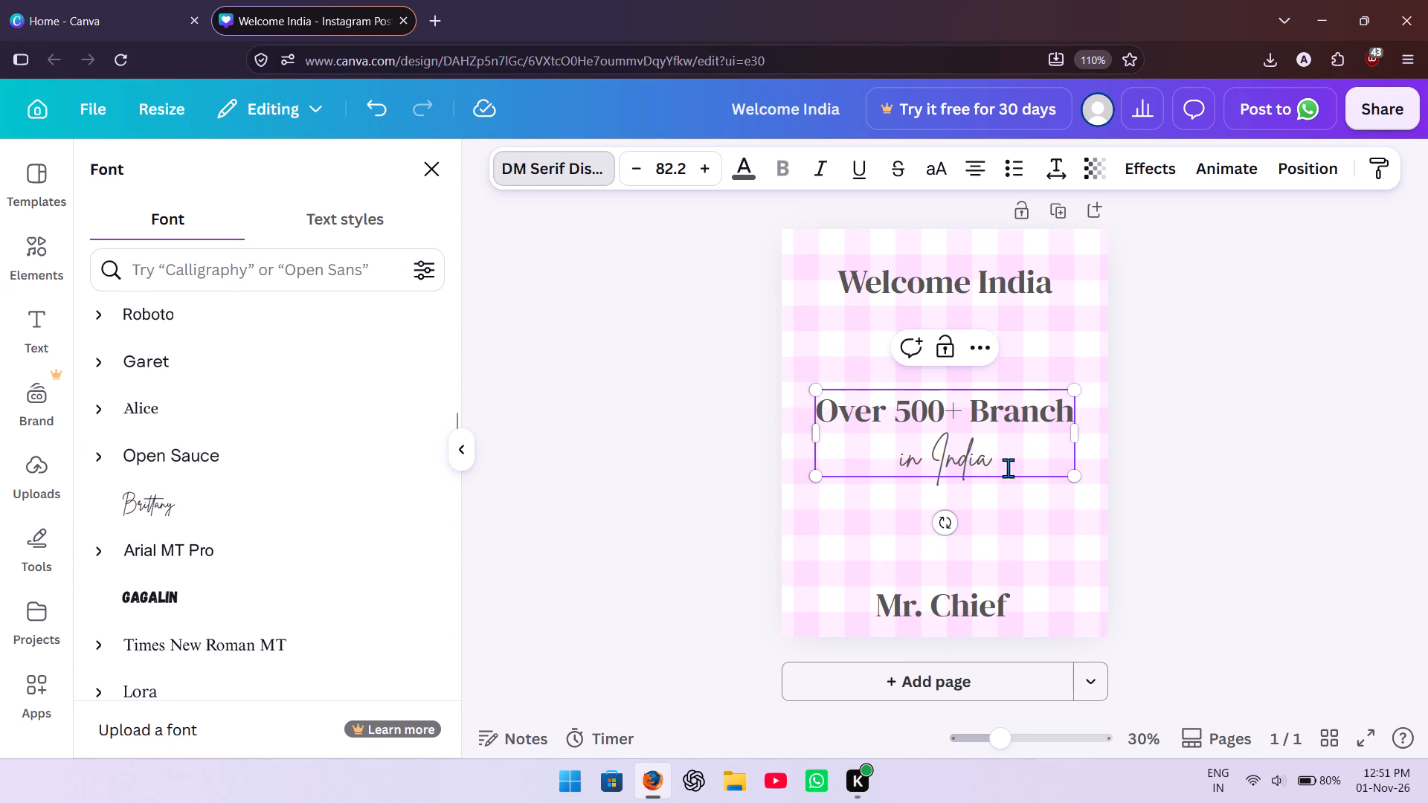
left_click(173, 550)
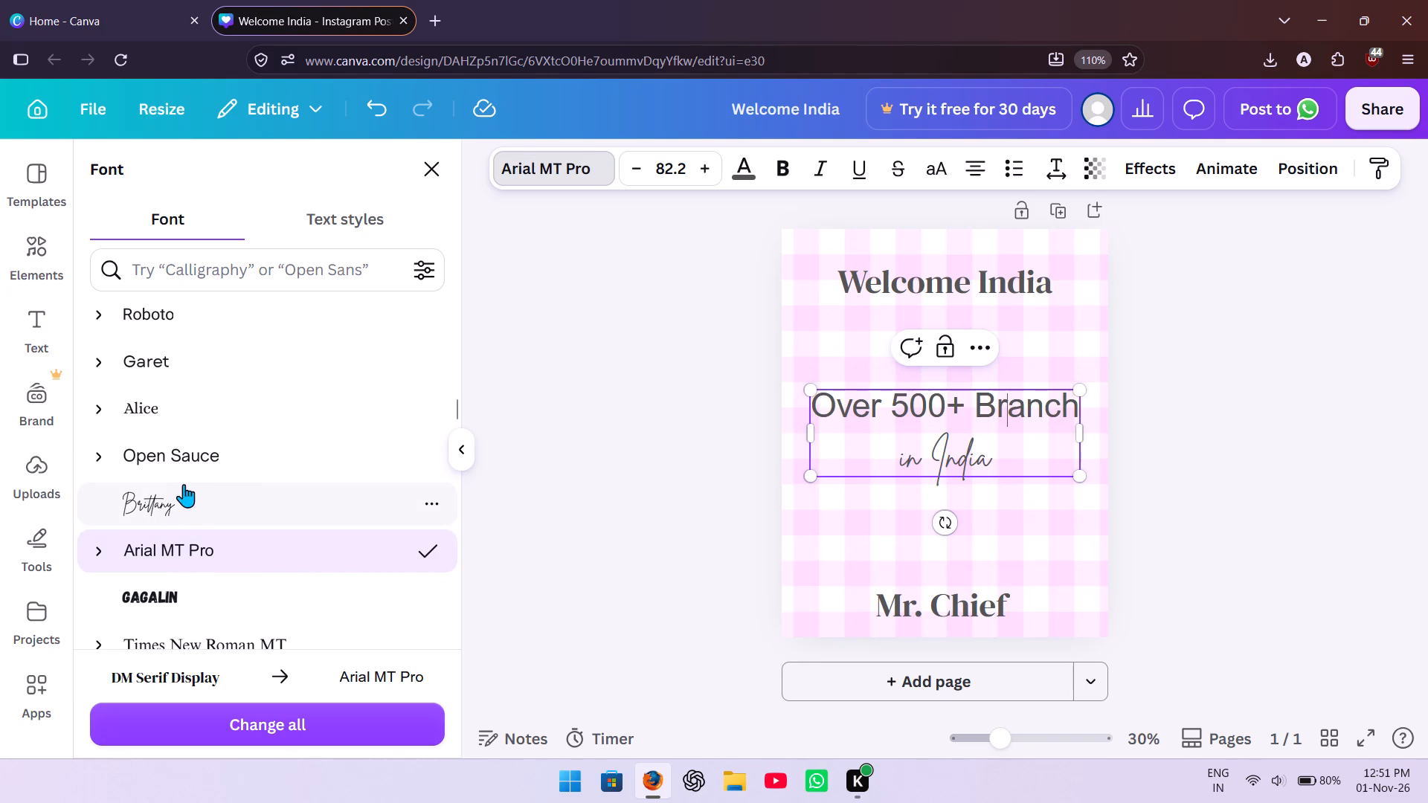
left_click(185, 465)
left_click(219, 492)
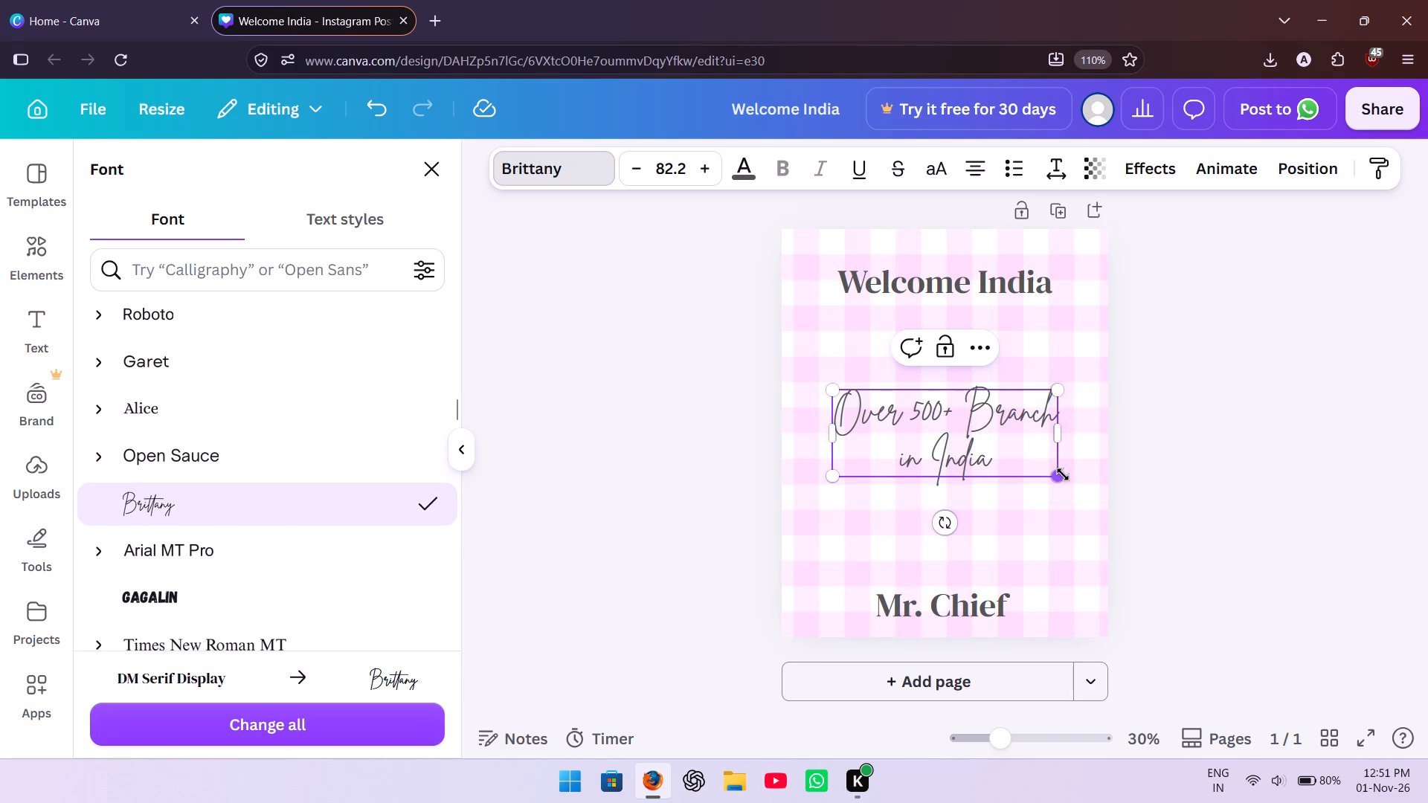
Enlarge the "Over 500+ Branch in India" text to a font size of about 97.6.
left_click_drag(1061, 474, 1102, 492)
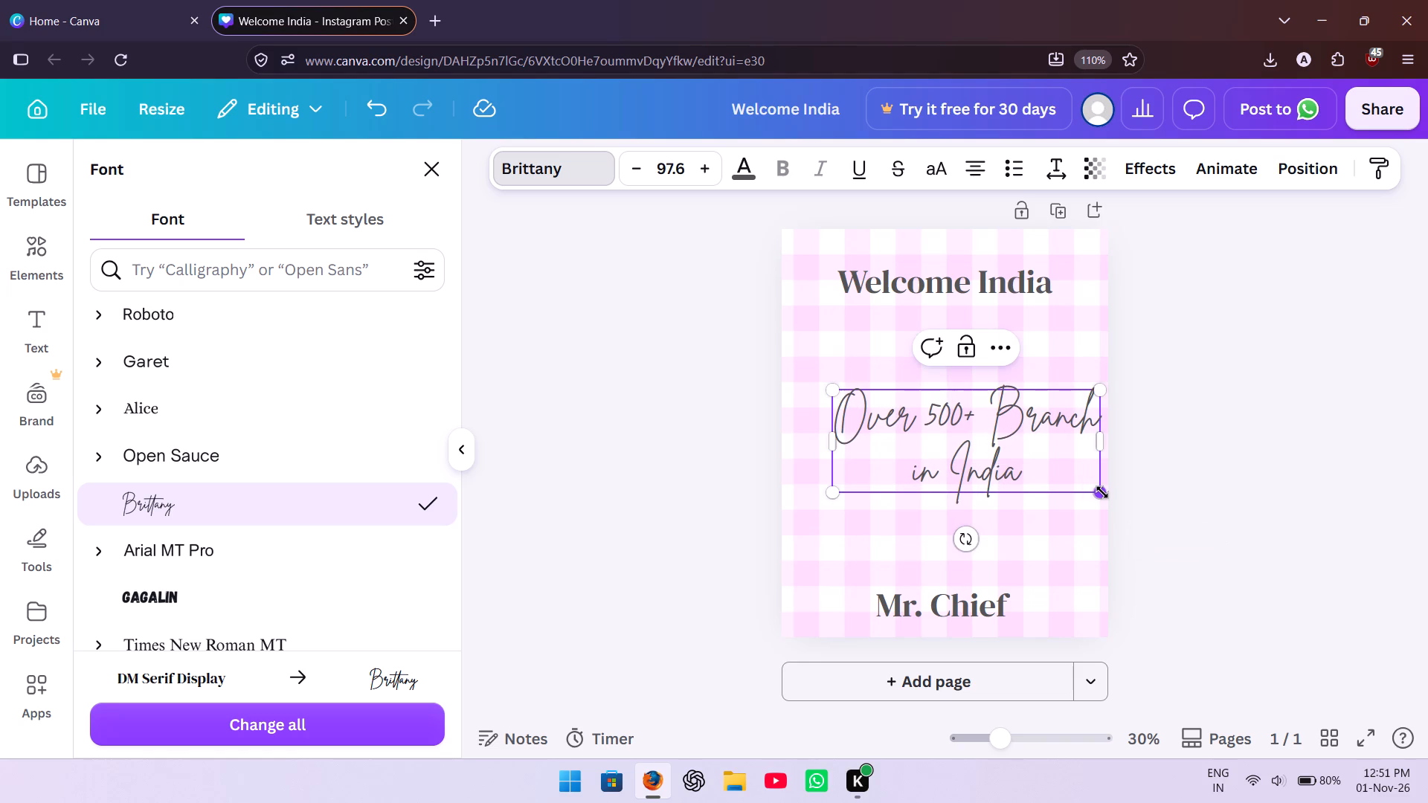
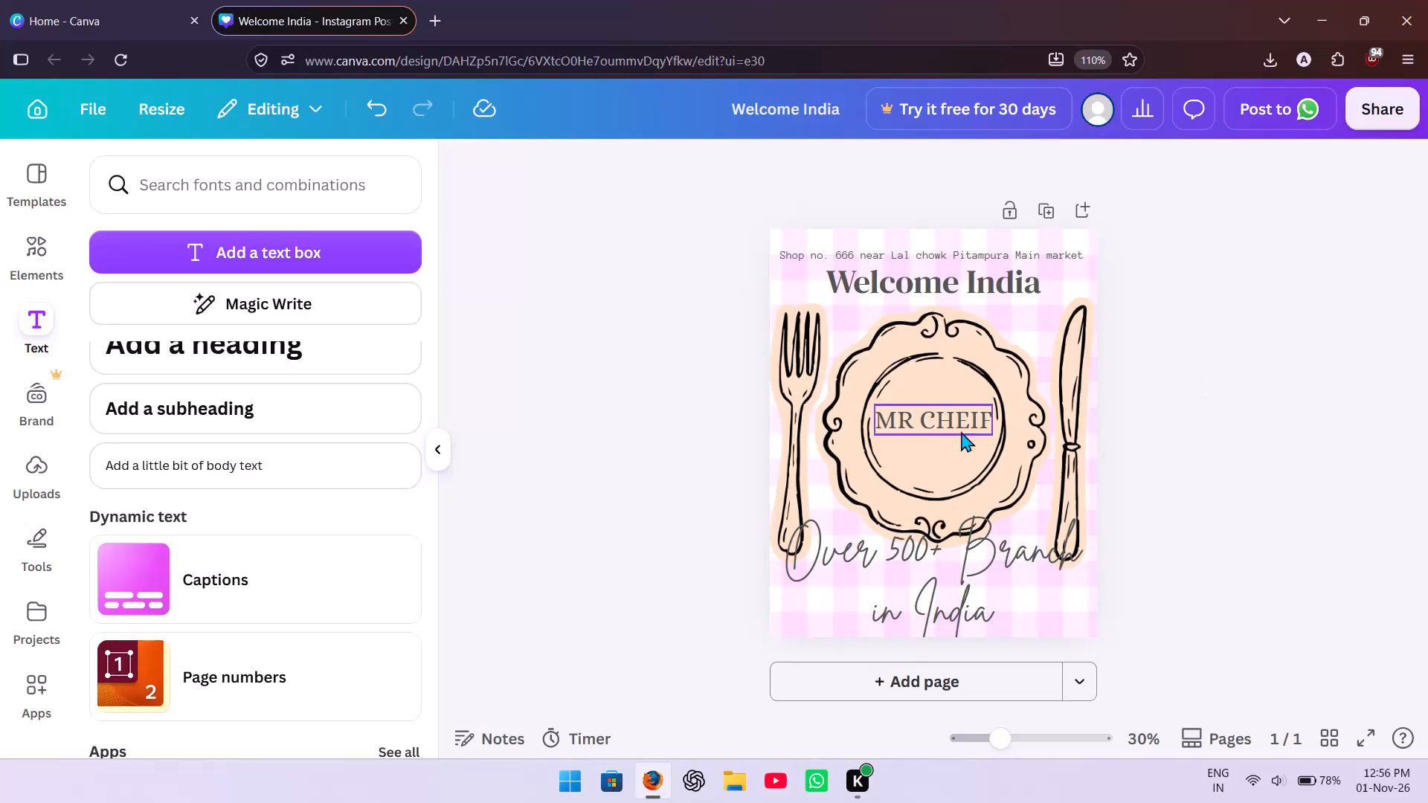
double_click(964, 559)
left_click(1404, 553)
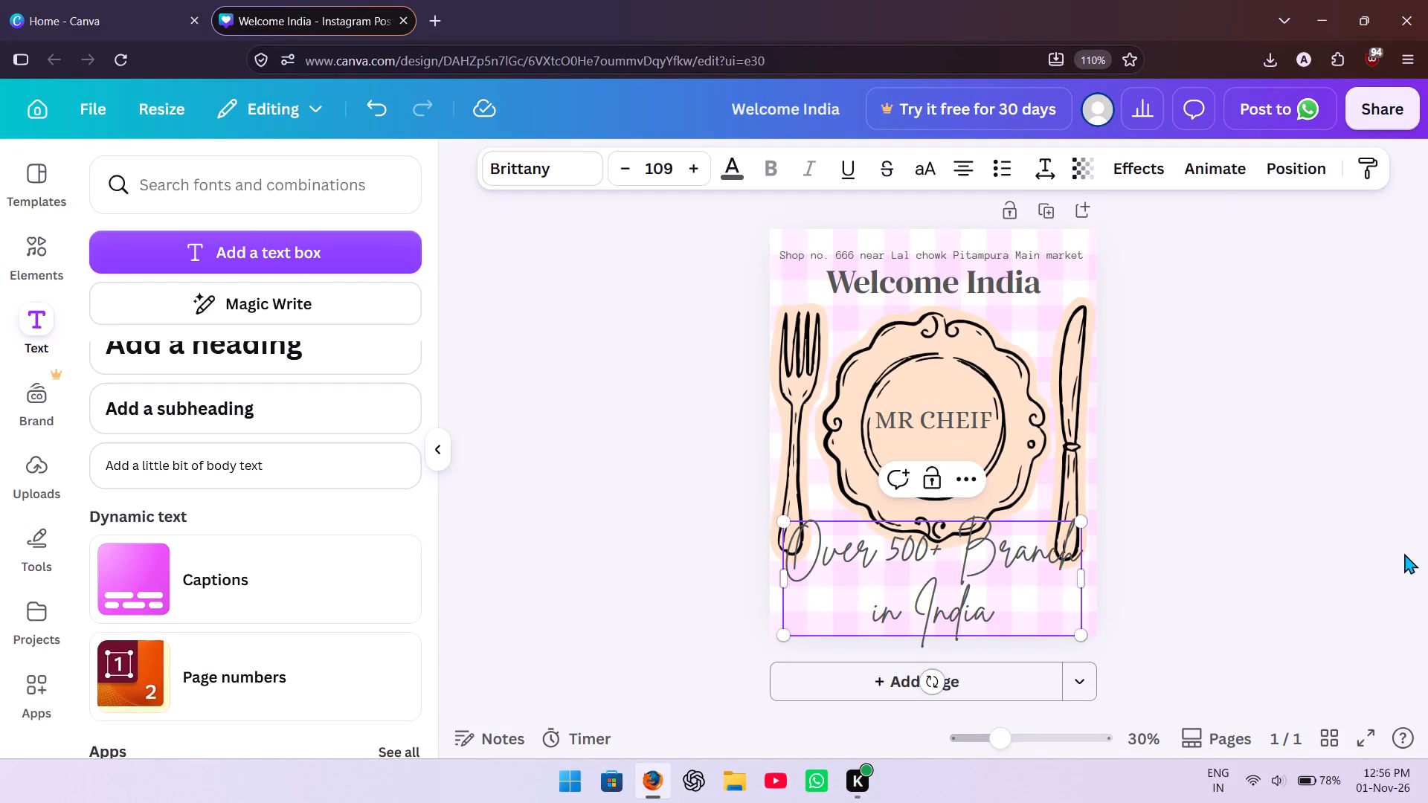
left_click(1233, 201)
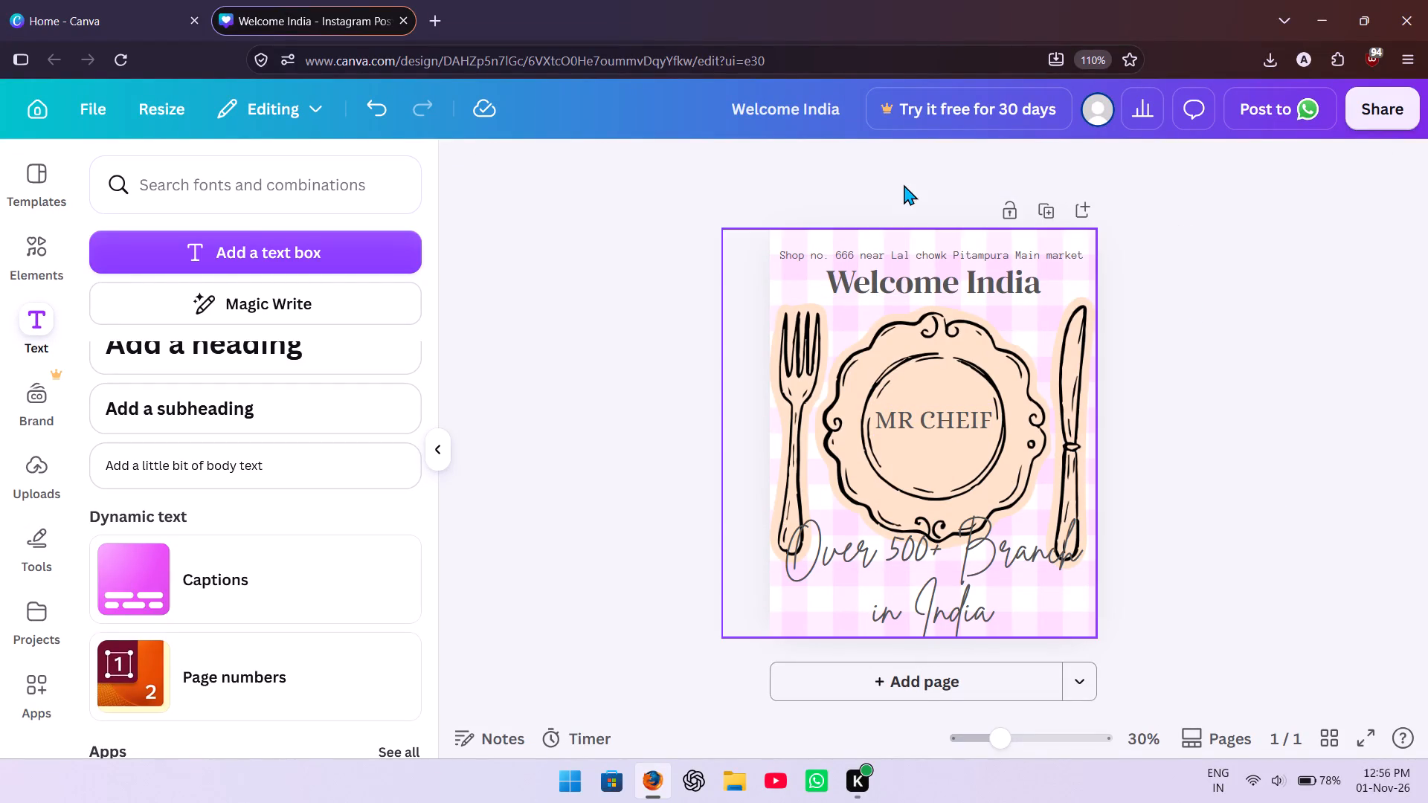
Add a blue sticky note and place it in the page's lower-right corner, beside "in India".
left_click(34, 555)
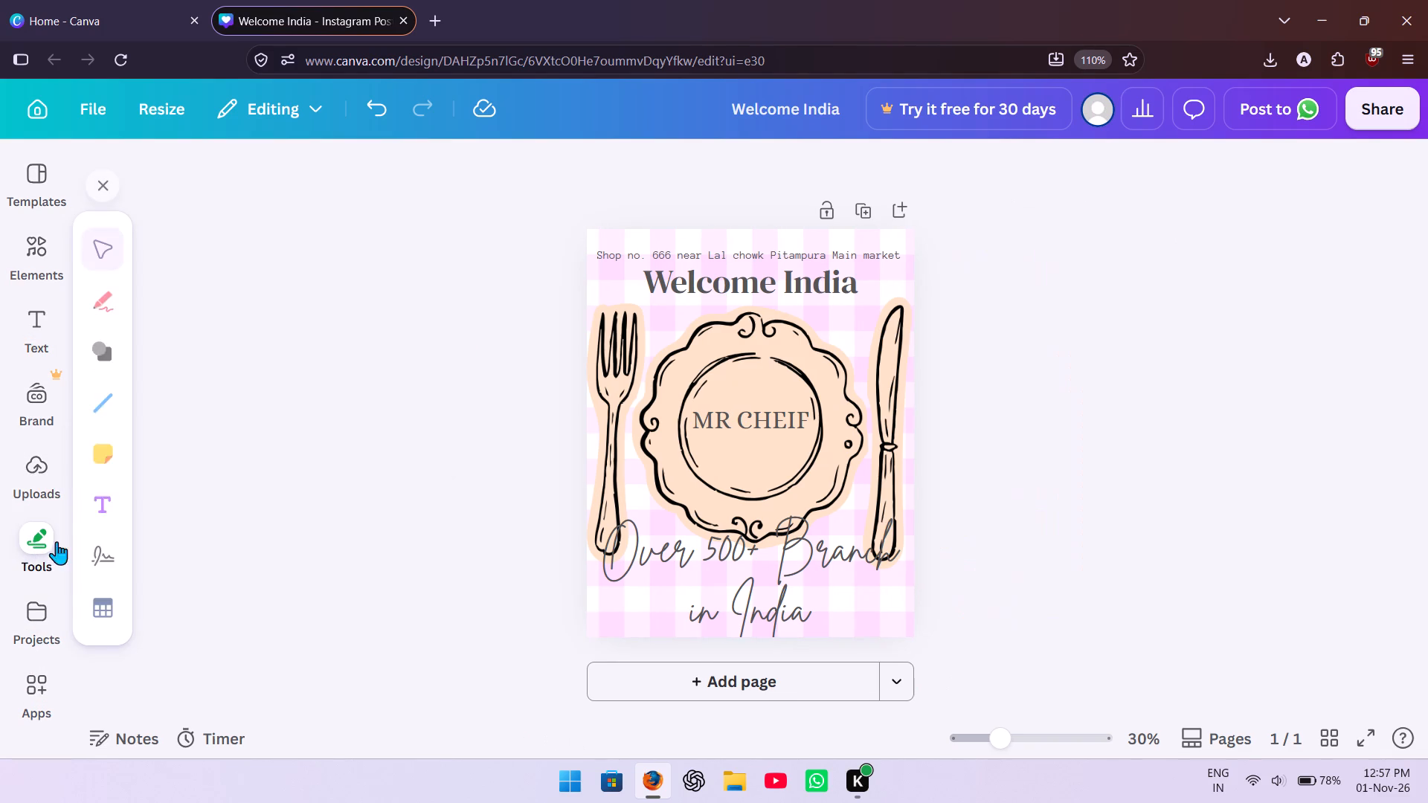
left_click(103, 465)
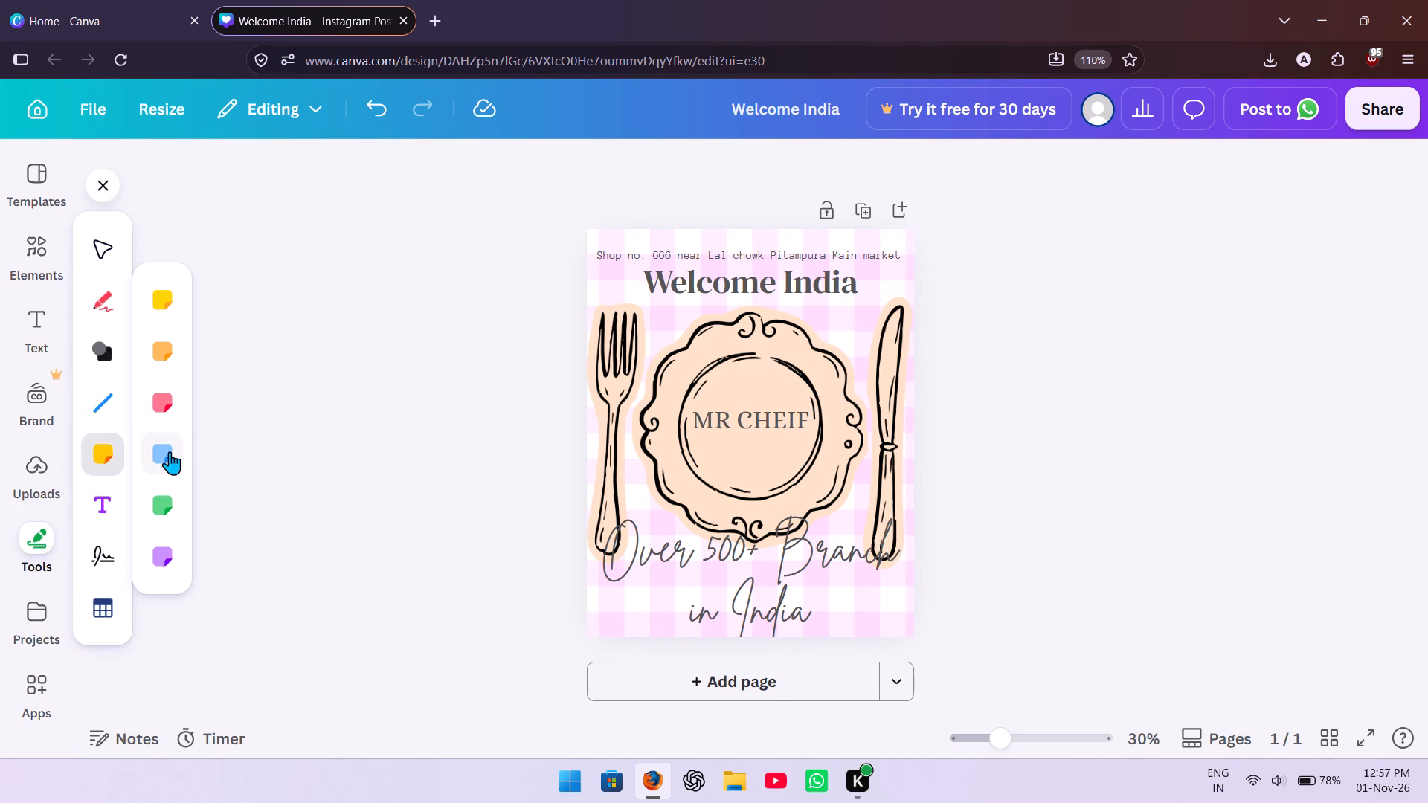
left_click(169, 453)
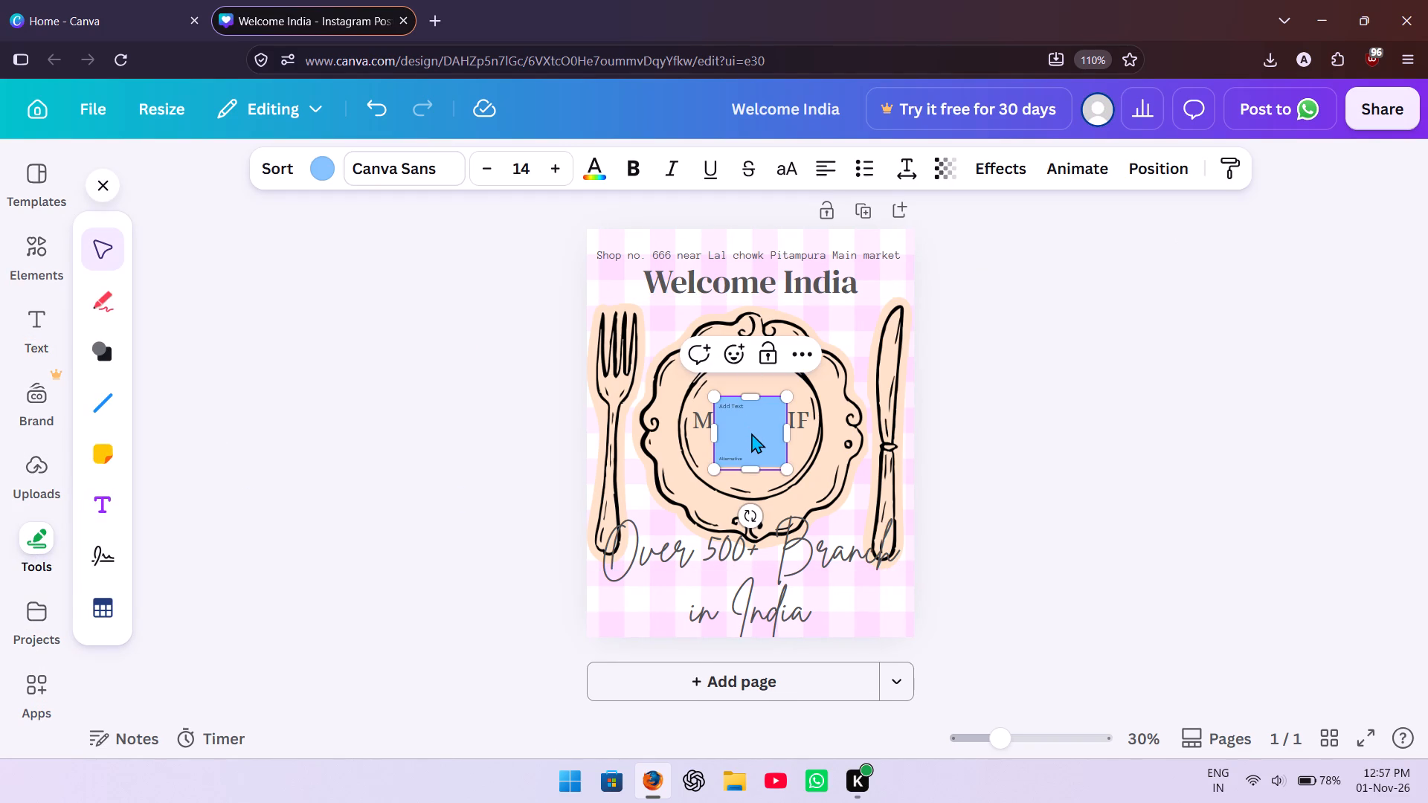
left_click_drag(751, 433, 874, 601)
Enter the text "SPECIAL COMBO OFFER: 999" in the blue sticky note.
double_click(874, 601)
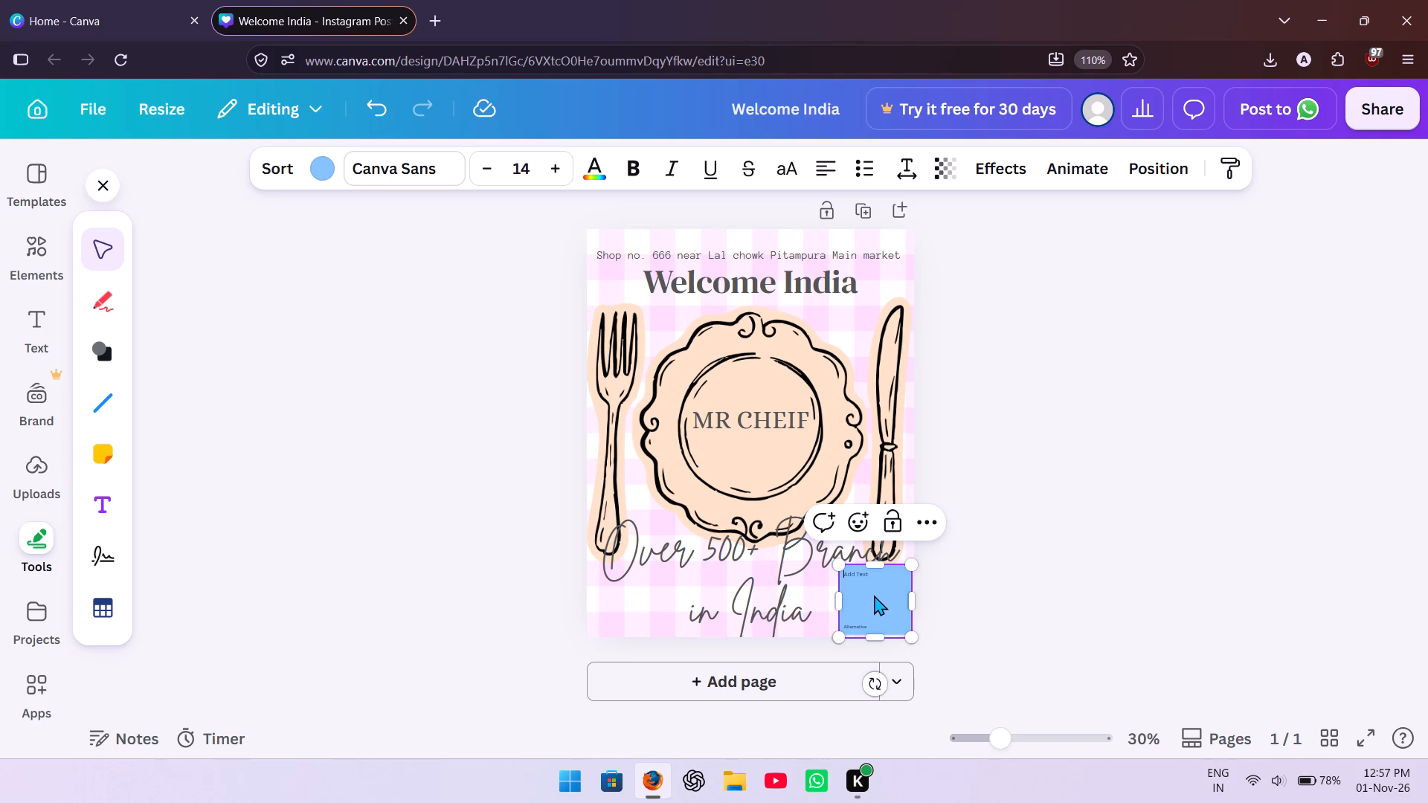
key("h")
key("BackSpace")
type("SPECIAL COMM")
key("BackSpace")
type("BO OFF")
type("ER")
type(":")
key("space")
type("999")
key("BackSpace")
key("BackSpace")
key("BackSpace")
key("BackSpace")
key("BackSpace")
key("BackSpace")
key("BackSpace")
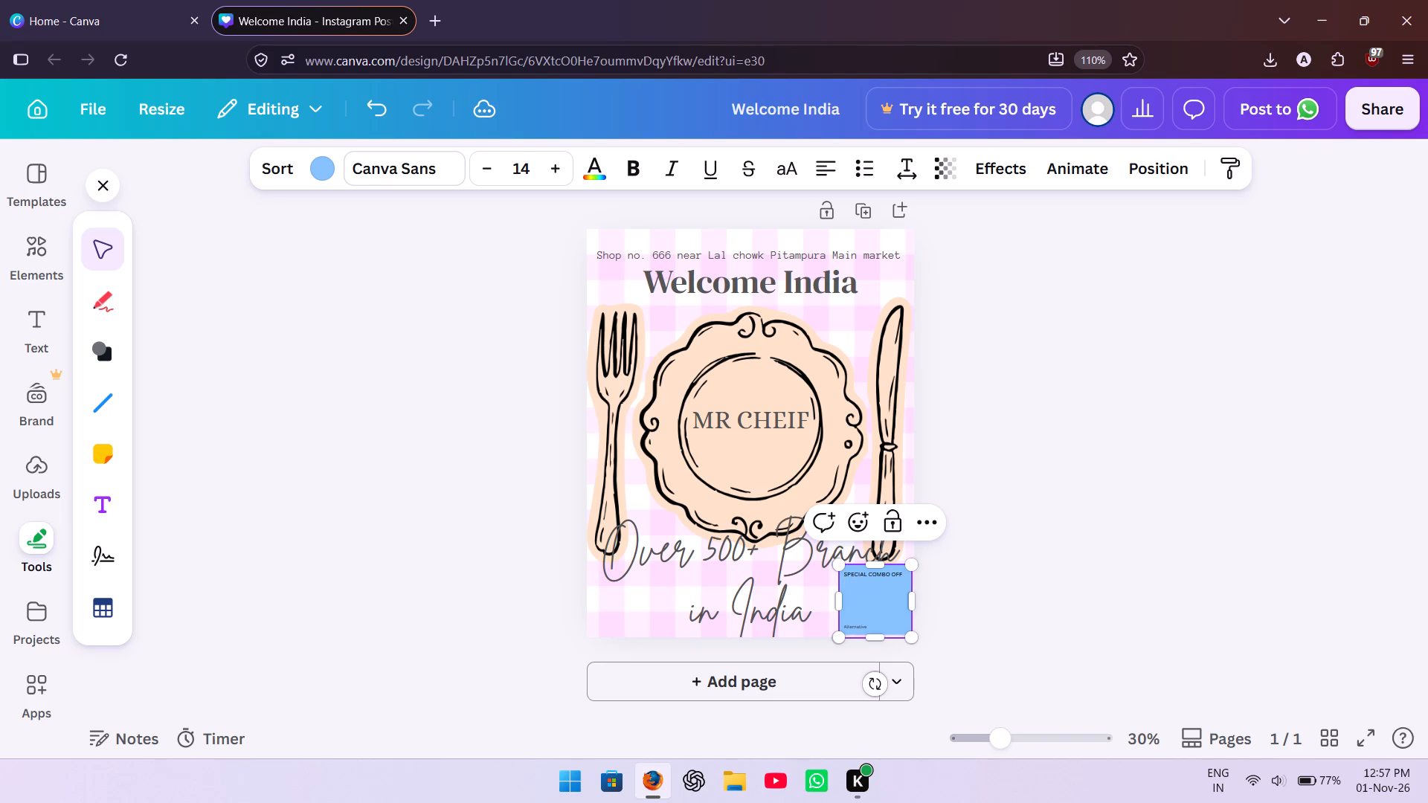
key("BackSpace")
key("BackSpace")
key("BackSpace")
type("AT")
key("space")
type("@999")
key("shift+Return")
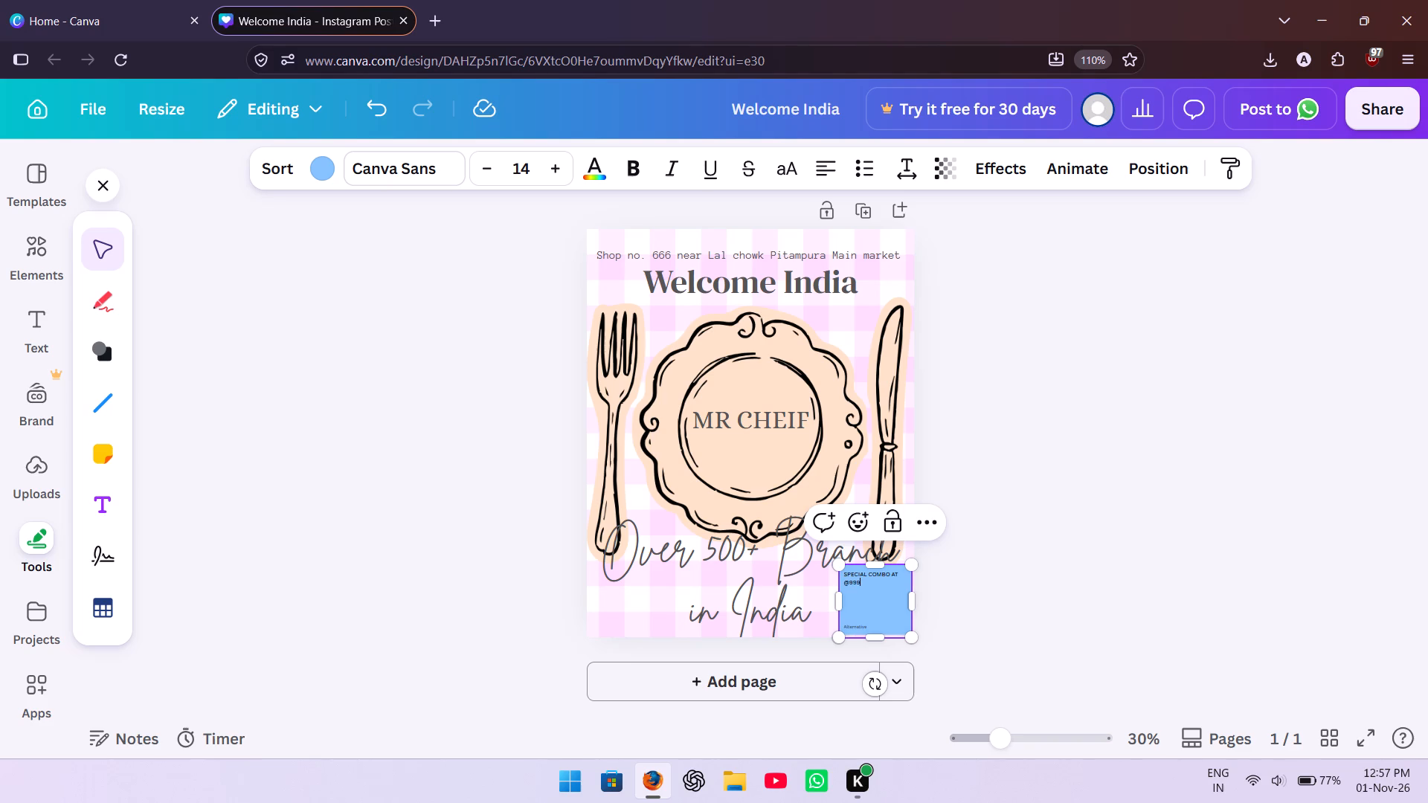
key("period")
key("BackSpace")
key("shift+greater")
key("space")
key("BackSpace")
key("BackSpace")
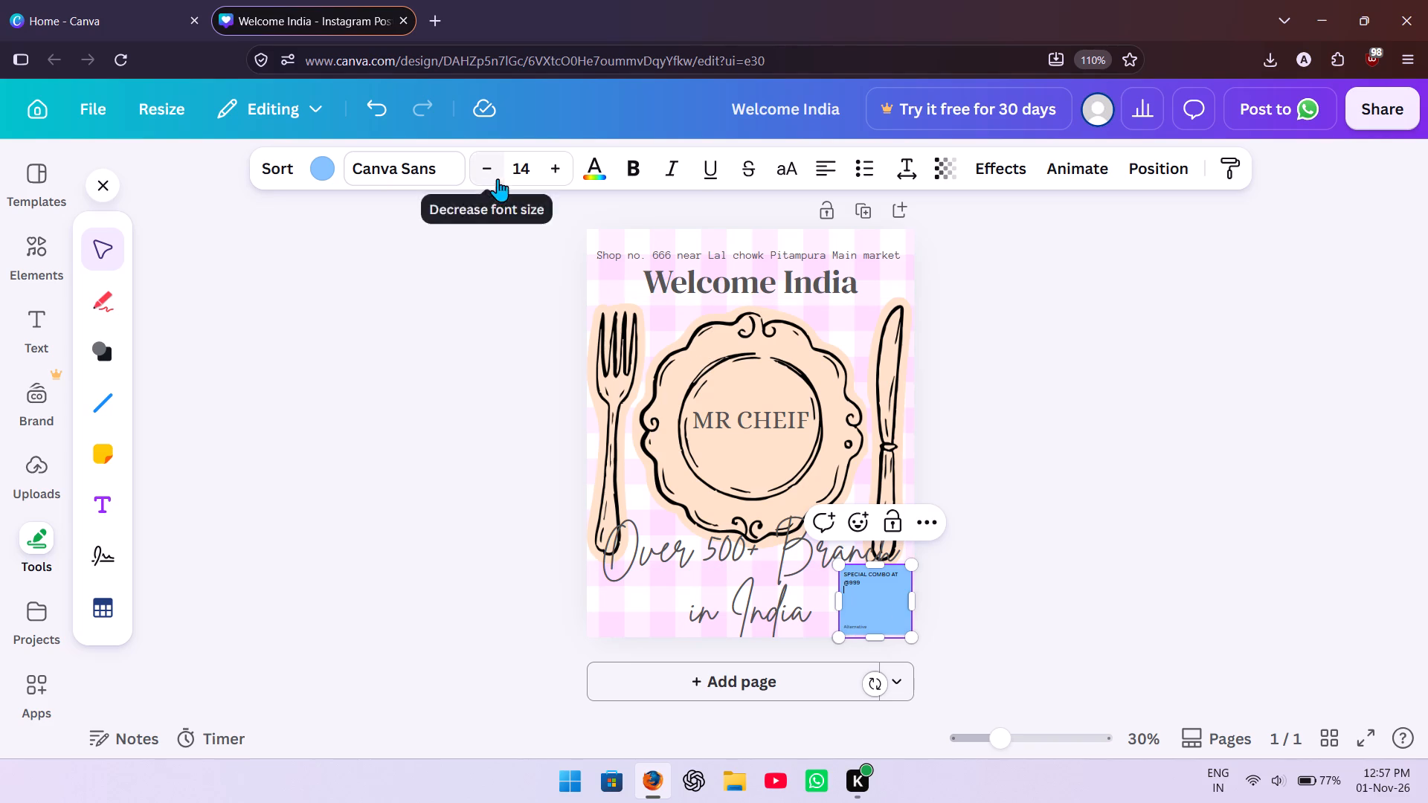
Increase the sticky note's font size to 19.
triple_click(547, 175)
double_click(547, 175)
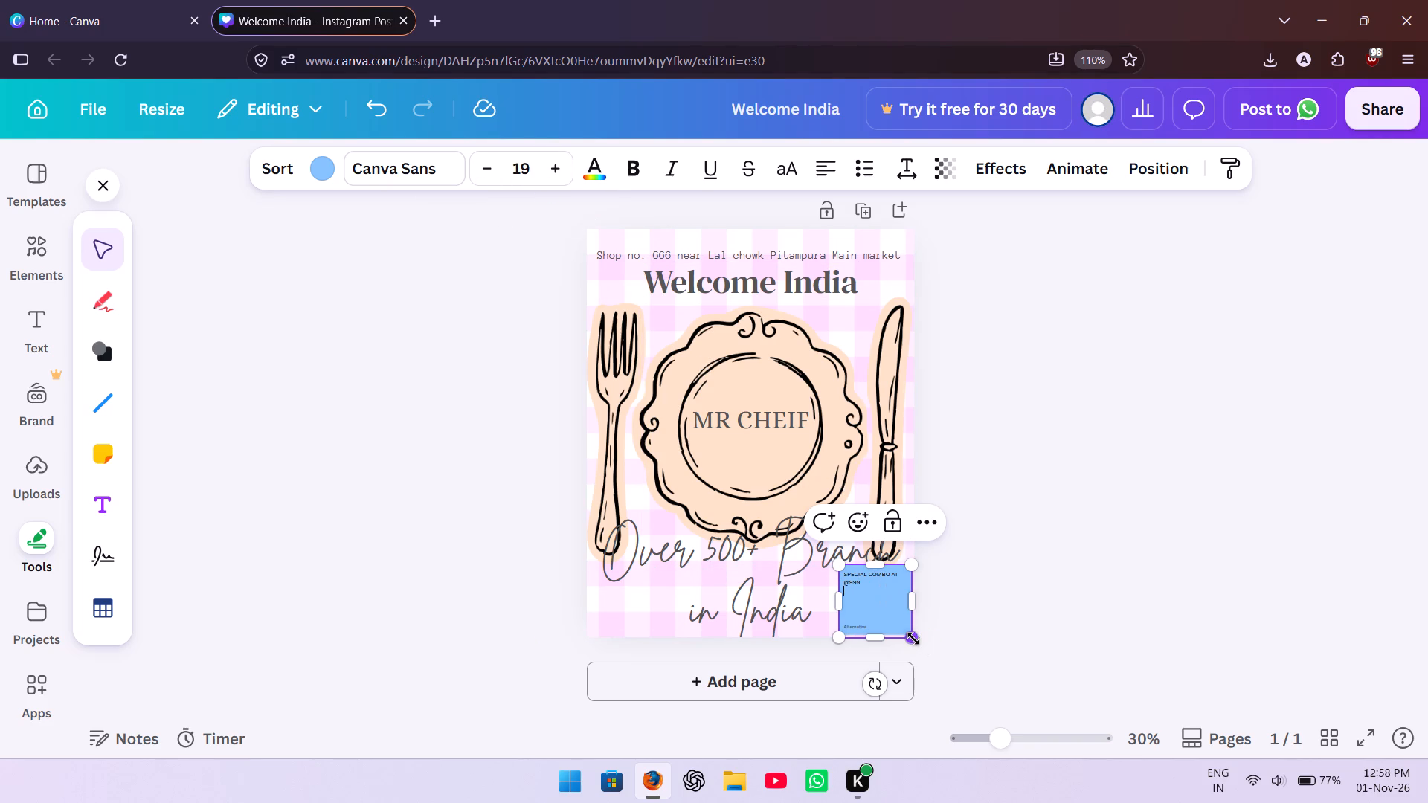
left_click_drag(913, 639, 1029, 706)
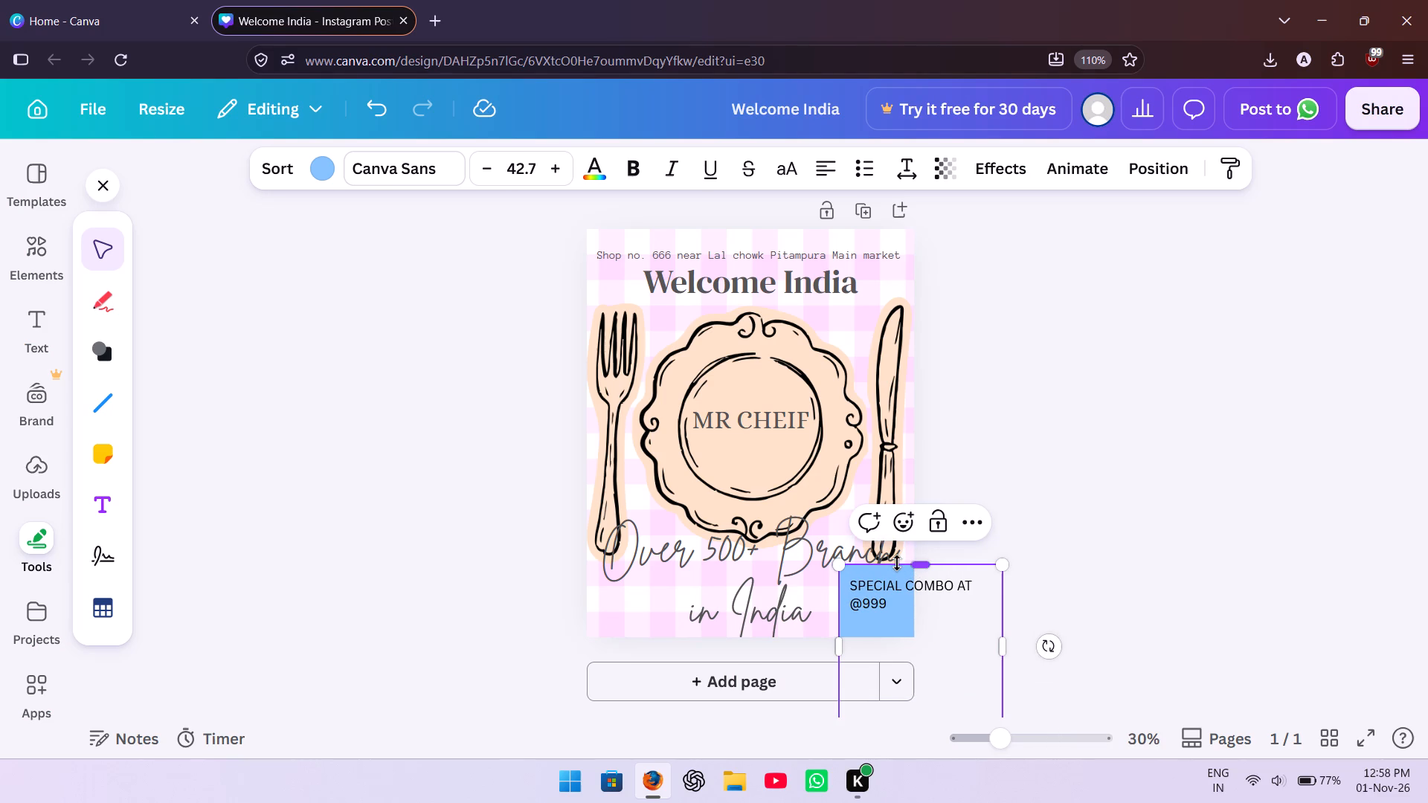
left_click_drag(902, 622, 886, 613)
left_click_drag(1001, 675, 840, 636)
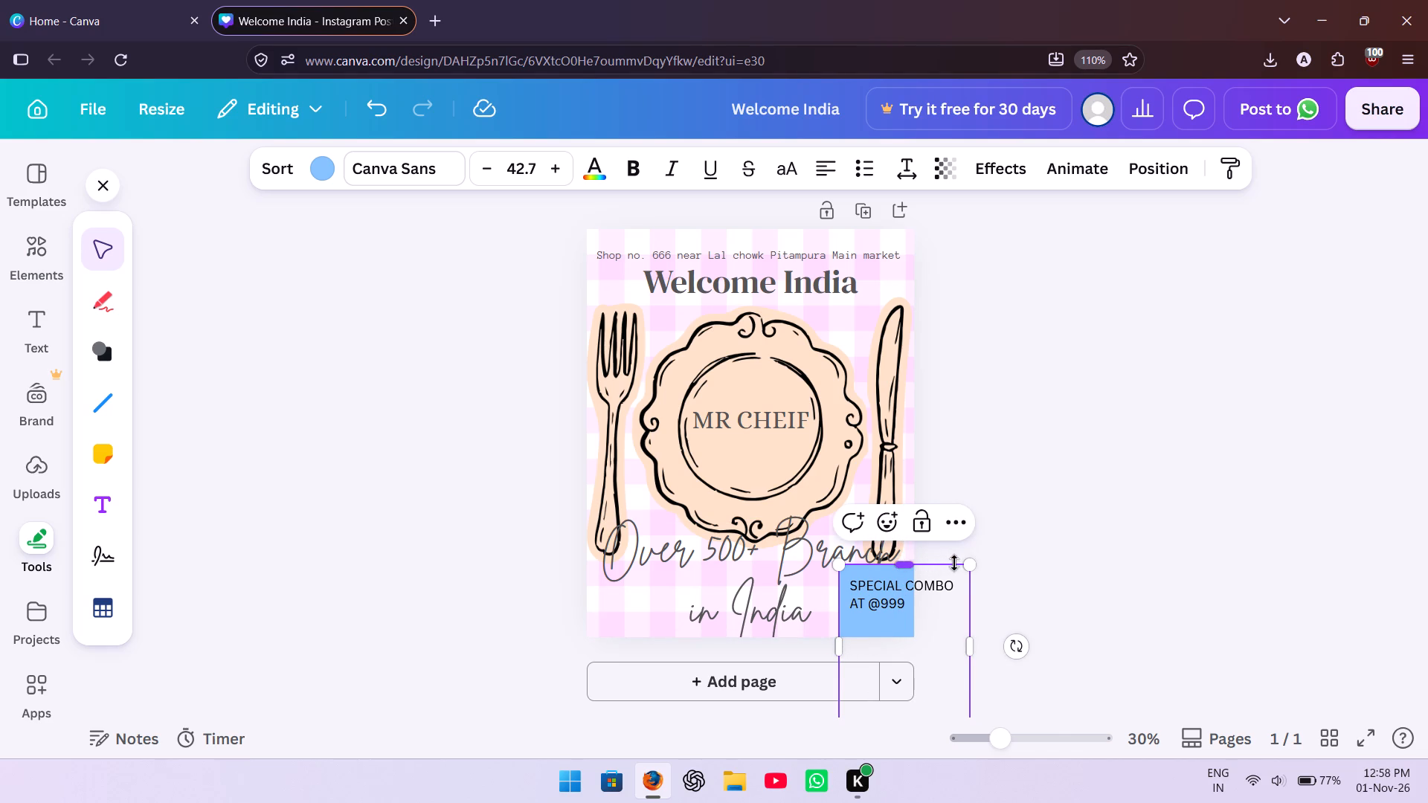
Shrink the sticky note to about 37 by 46 and move it back onto the page near "Branch".
left_click_drag(972, 561, 903, 506)
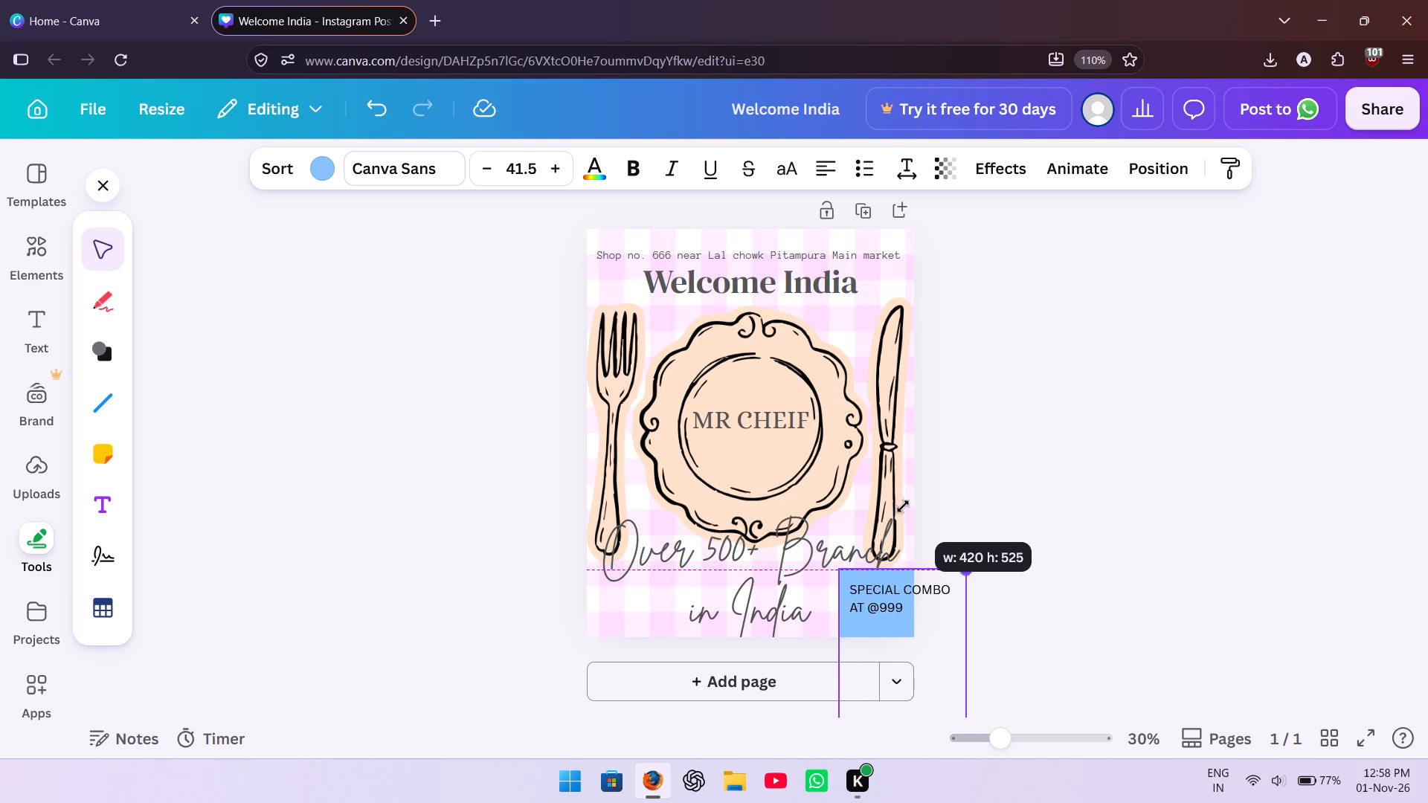
left_click_drag(903, 506, 781, 715)
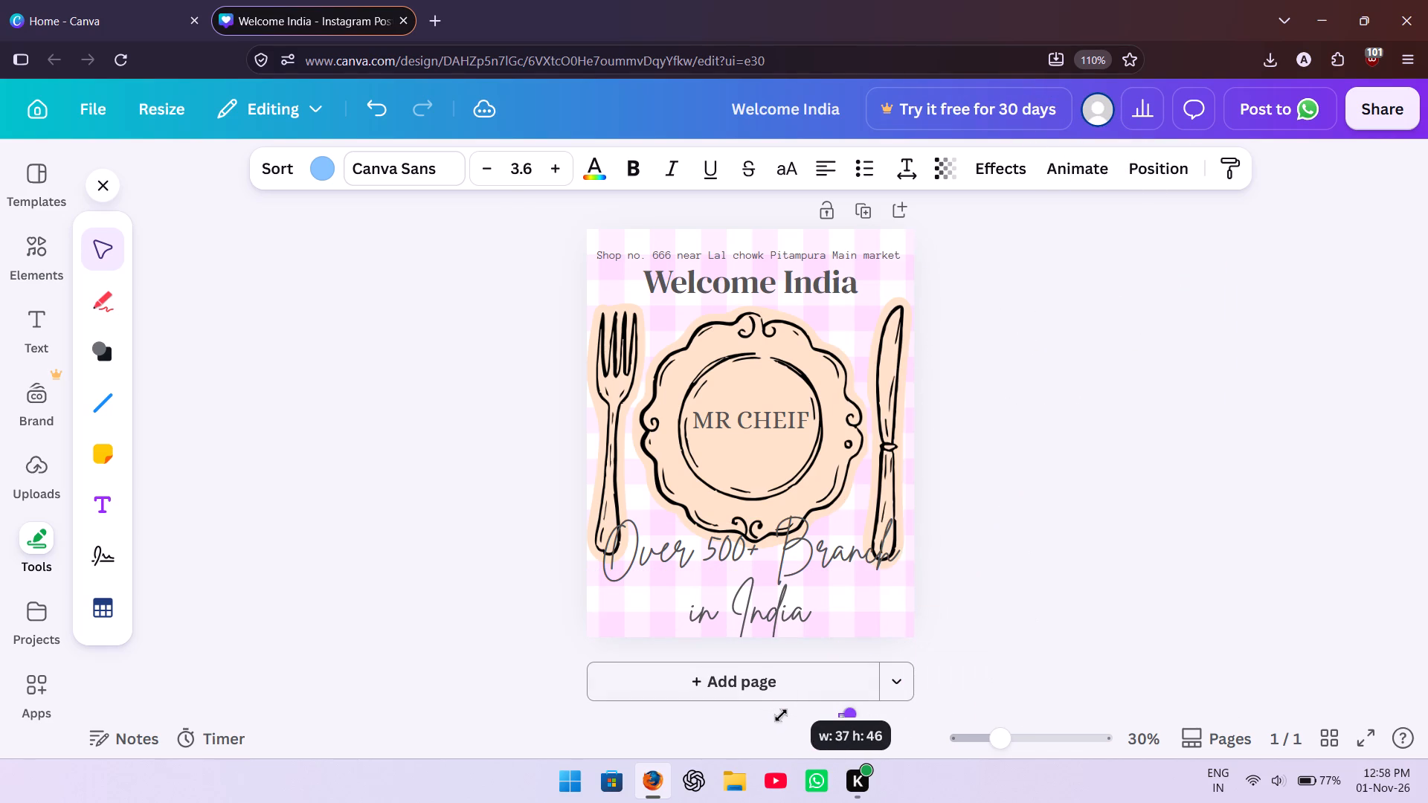
left_click_drag(781, 715, 820, 695)
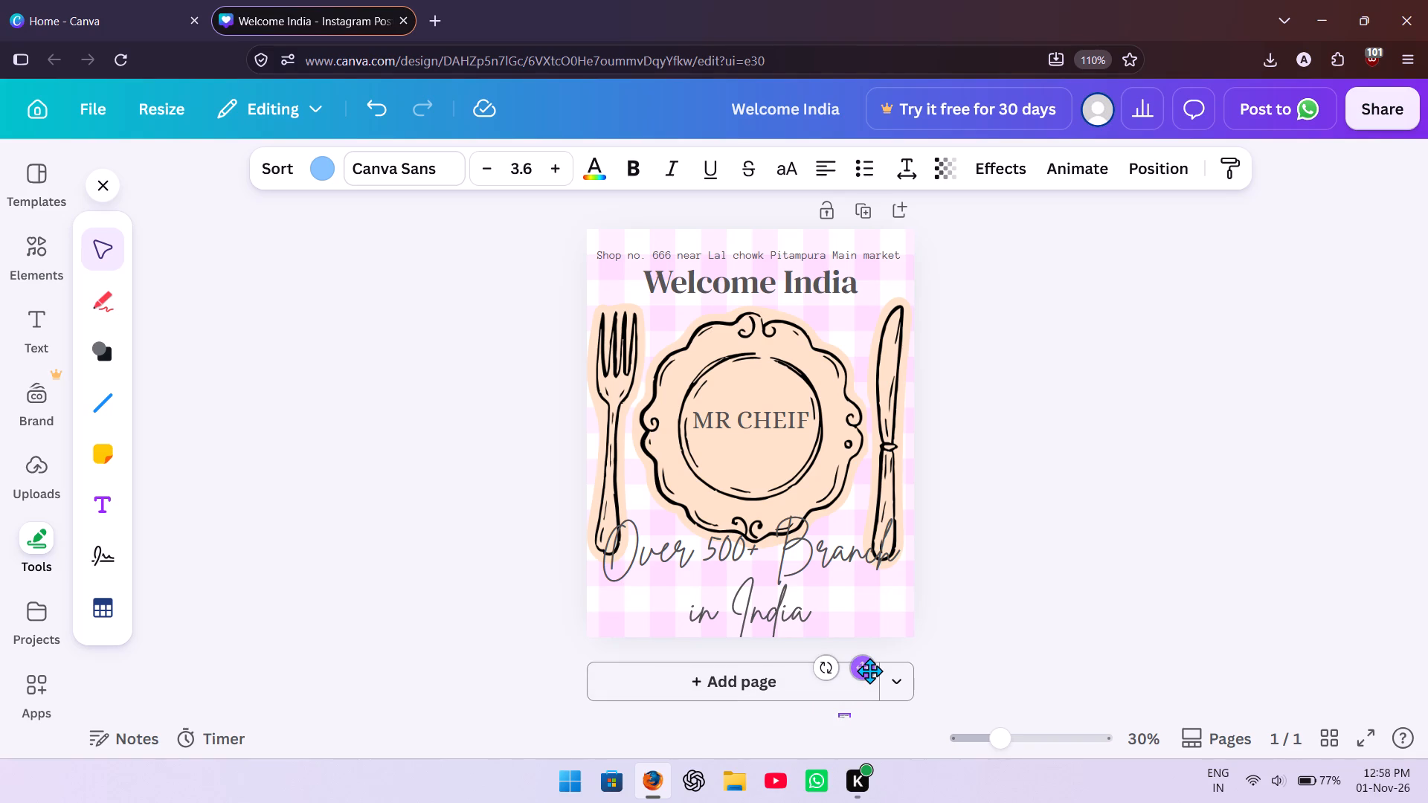
left_click_drag(869, 671, 882, 529)
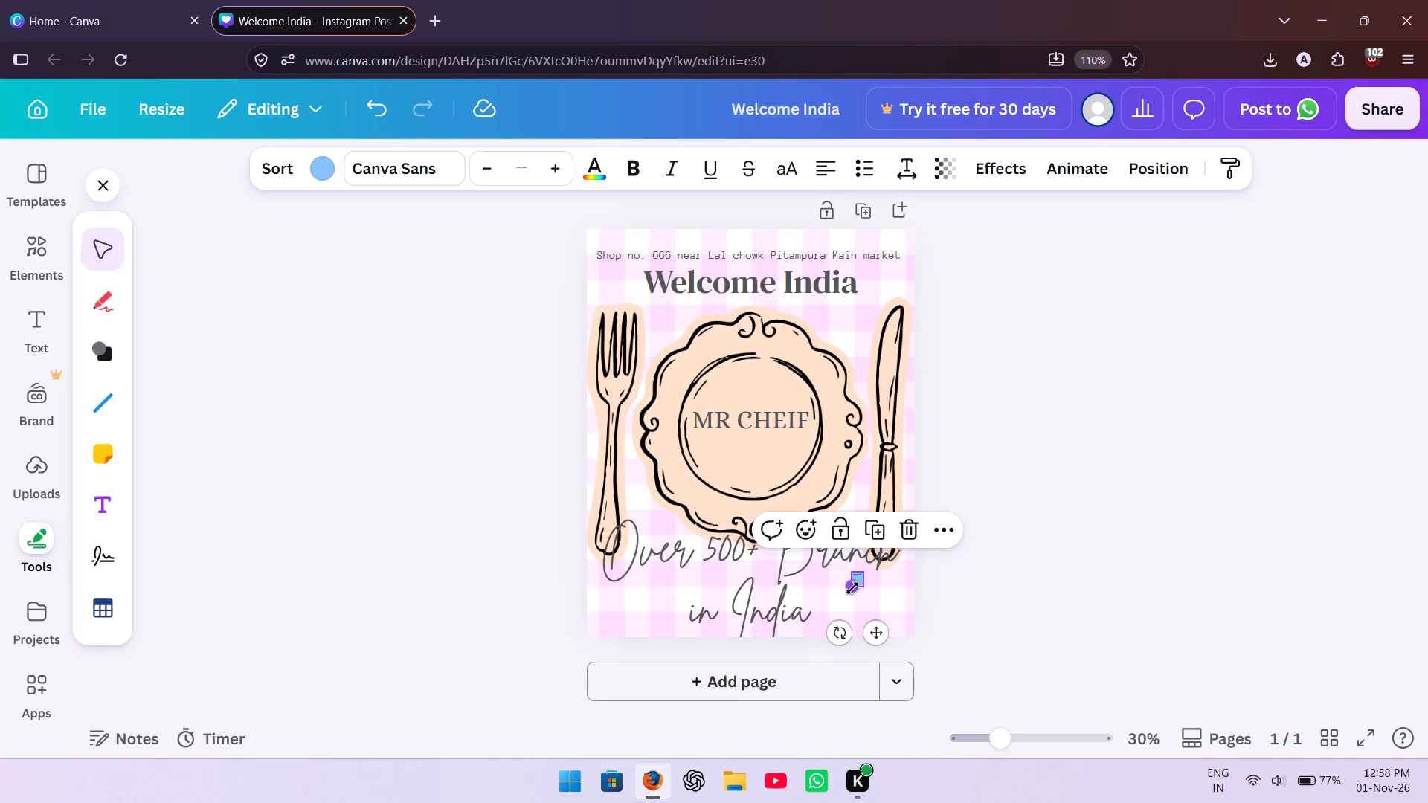
Resize and reposition the sticky note so it fits on the page right of "in India", reaching the page's bottom edge.
left_click_drag(852, 588, 758, 678)
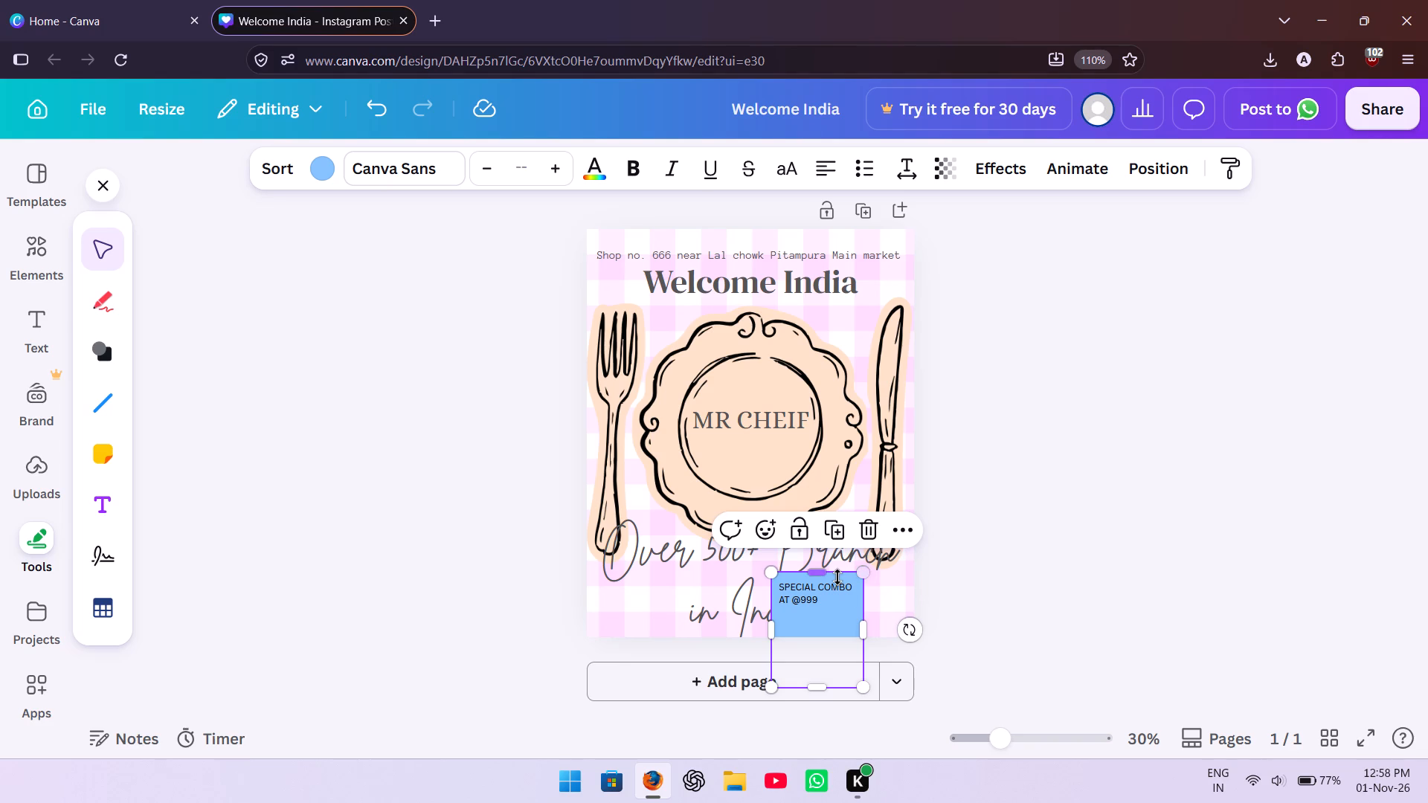
left_click_drag(820, 573, 858, 573)
left_click_drag(817, 726, 887, 709)
left_click_drag(774, 573, 822, 632)
left_click_drag(906, 681, 898, 651)
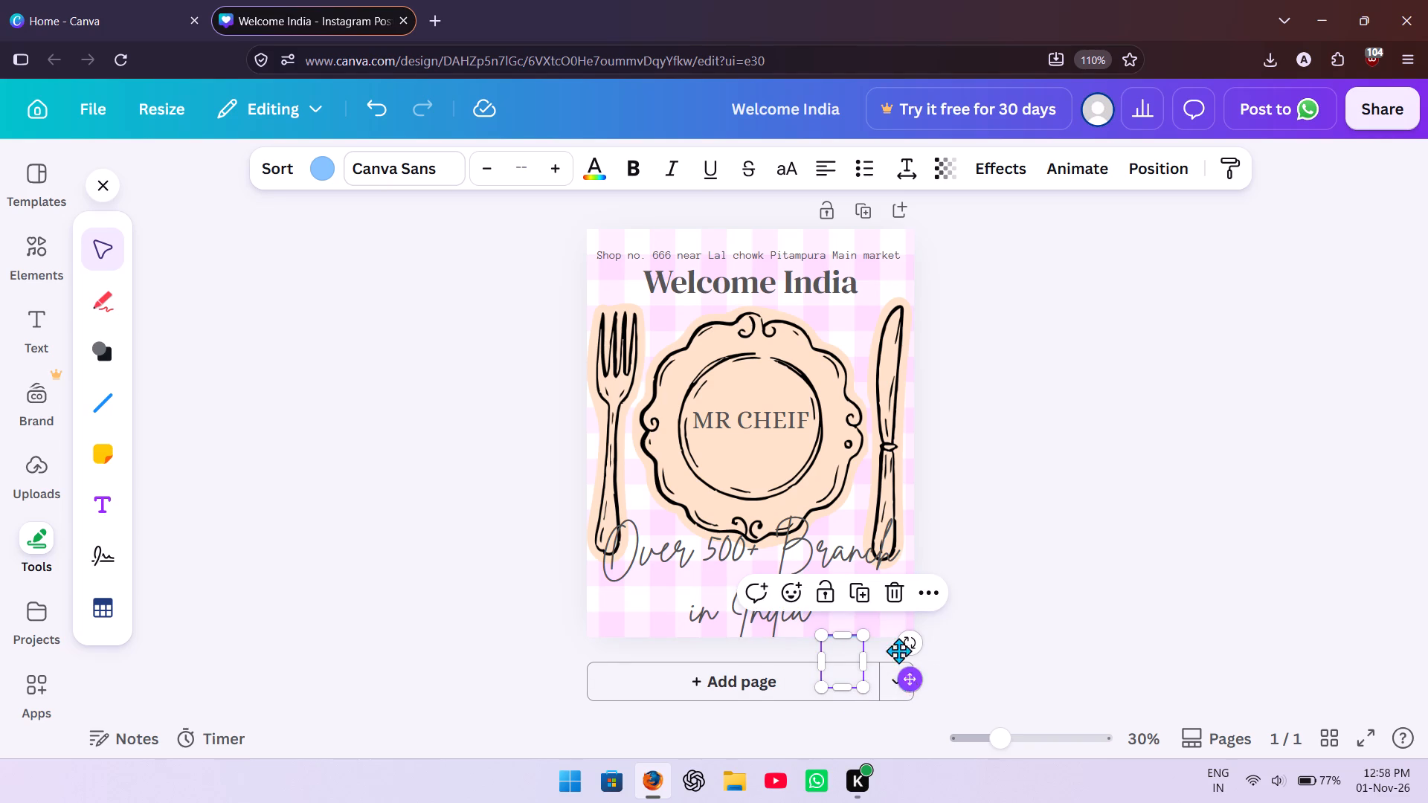
left_click_drag(898, 651, 896, 589)
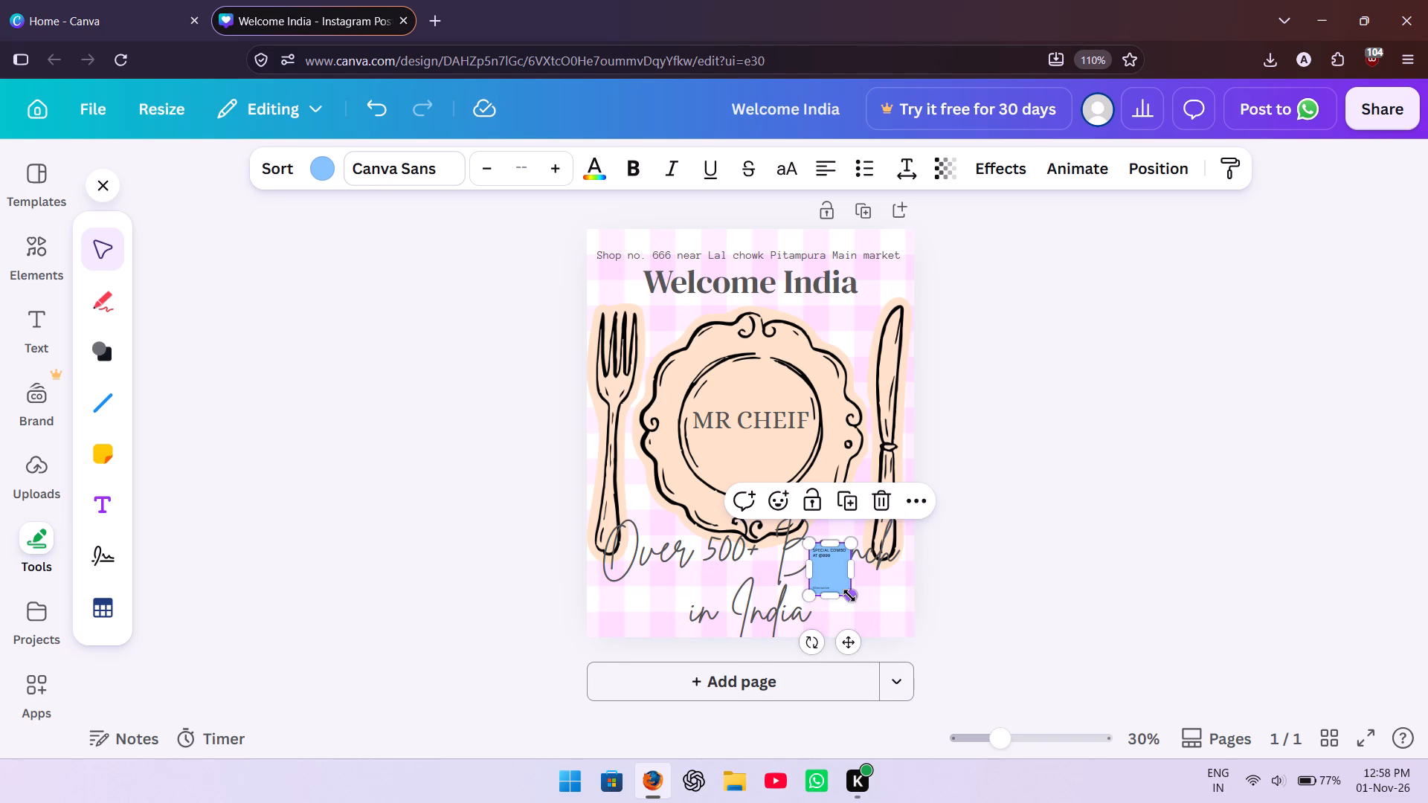
left_click_drag(849, 596, 900, 623)
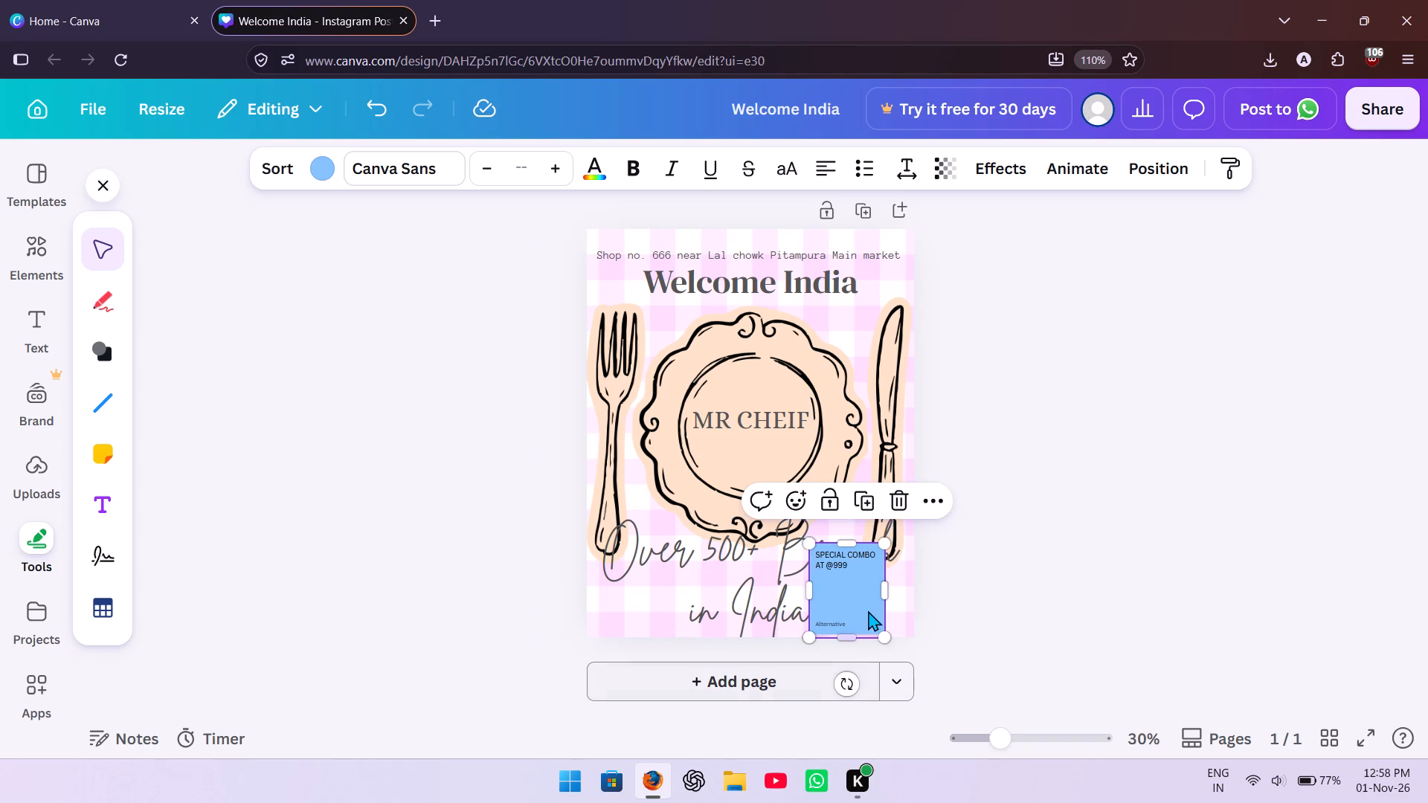
left_click(863, 540)
left_click(1022, 588)
left_click(878, 594)
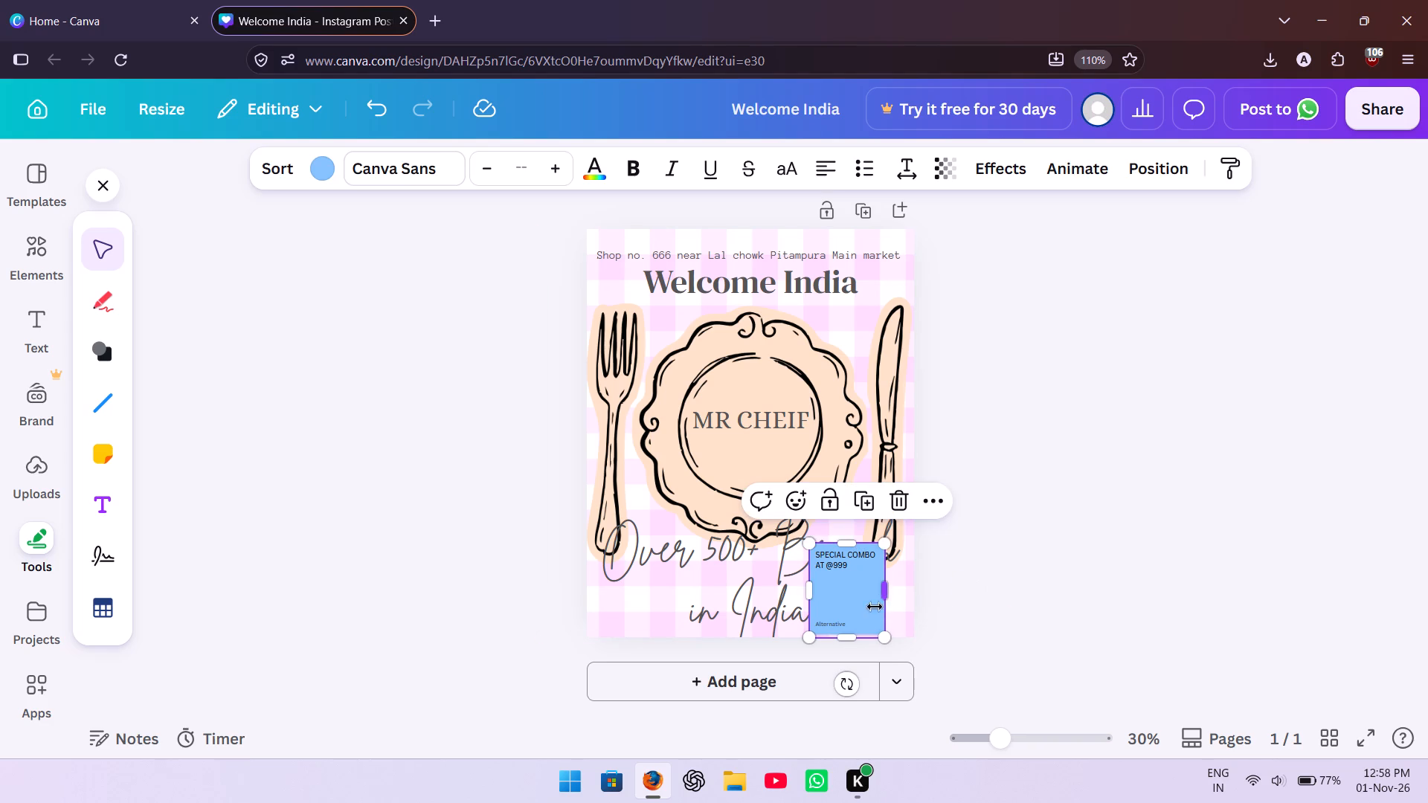
Rotate the sticky note a quarter turn counter-clockwise so its text reads from bottom to top.
left_click_drag(852, 680, 881, 470)
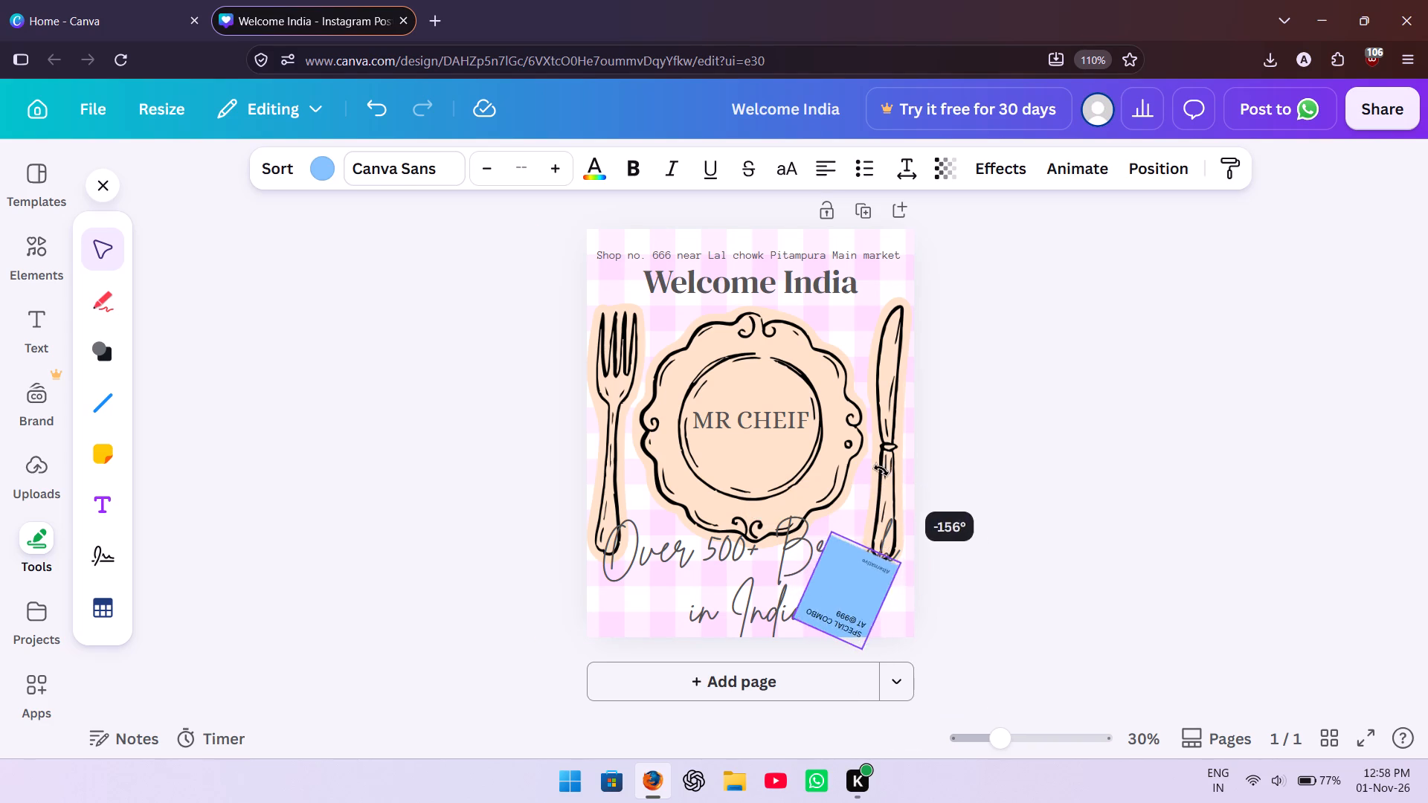
left_click_drag(881, 470, 987, 590)
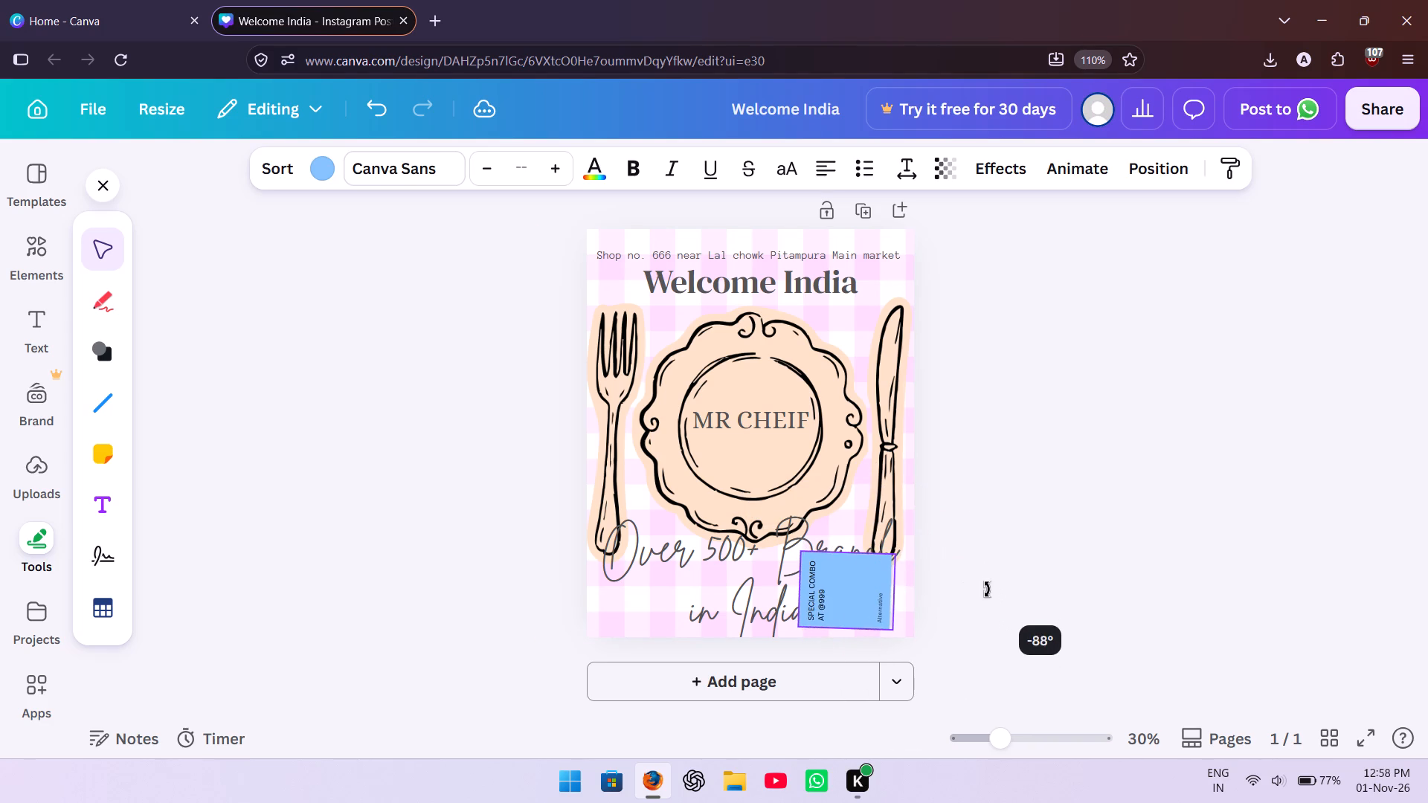
left_click_drag(987, 590, 989, 587)
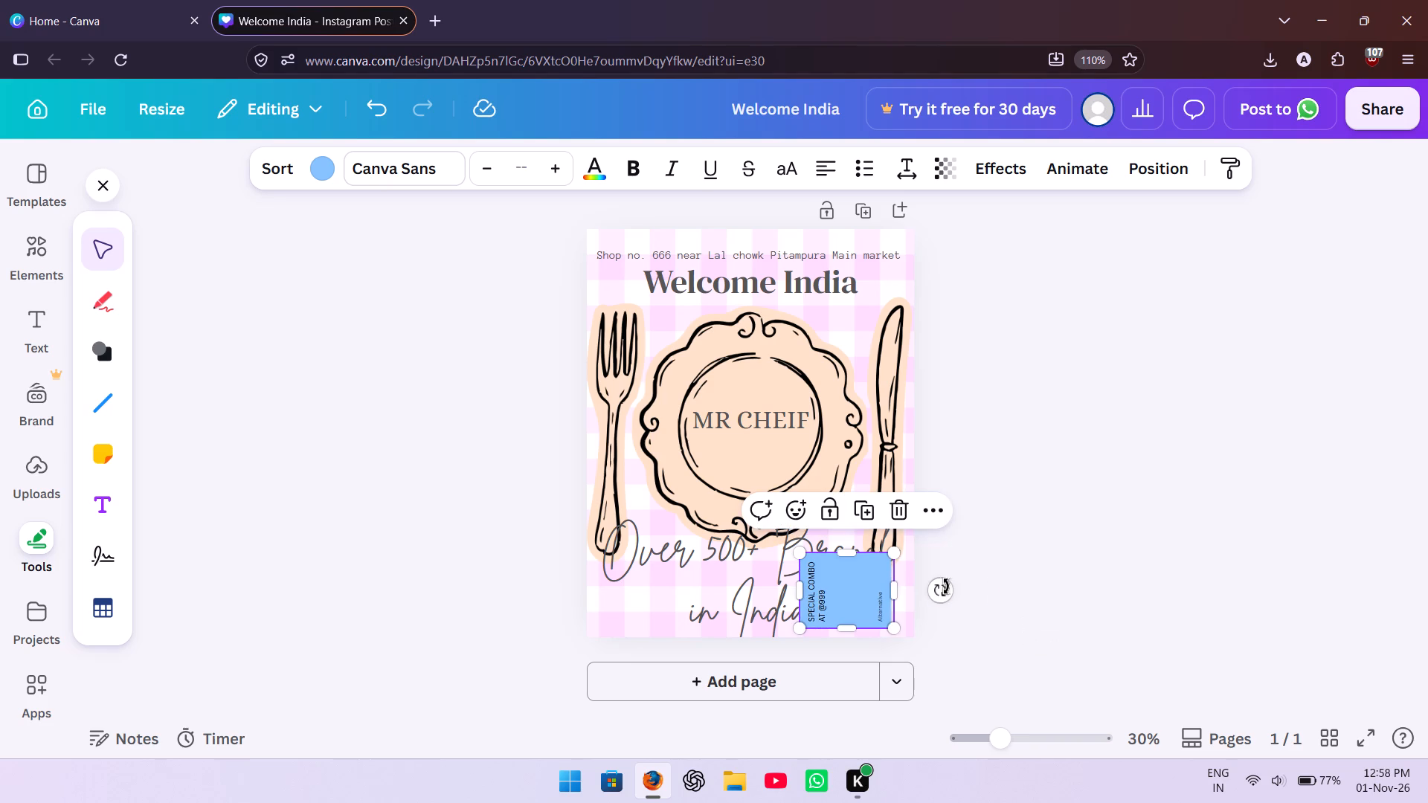
Resize the rotated sticky note and place it in the page's lower-right corner, running past the right edge so only its text strip shows.
left_click_drag(800, 570, 838, 573)
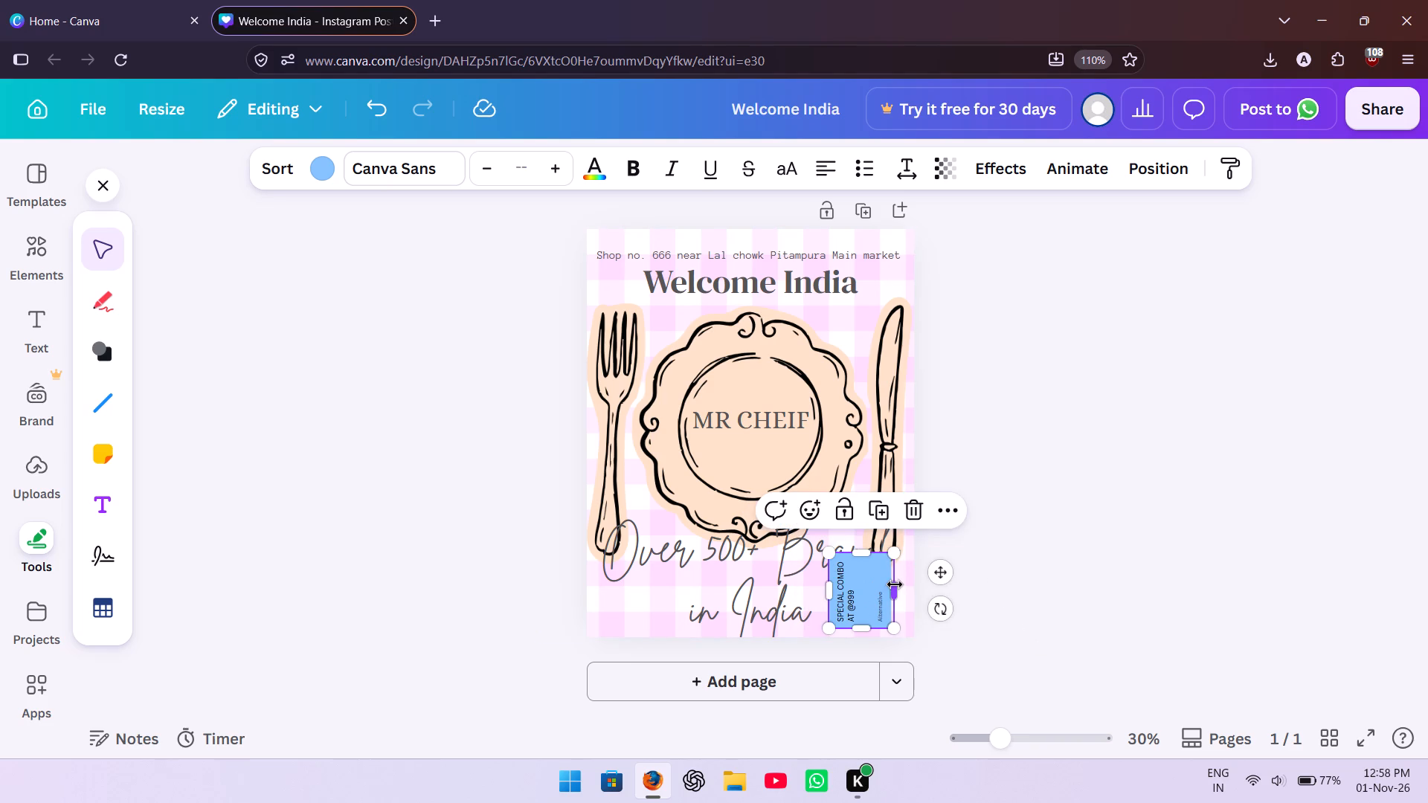
left_click_drag(895, 584, 1014, 584)
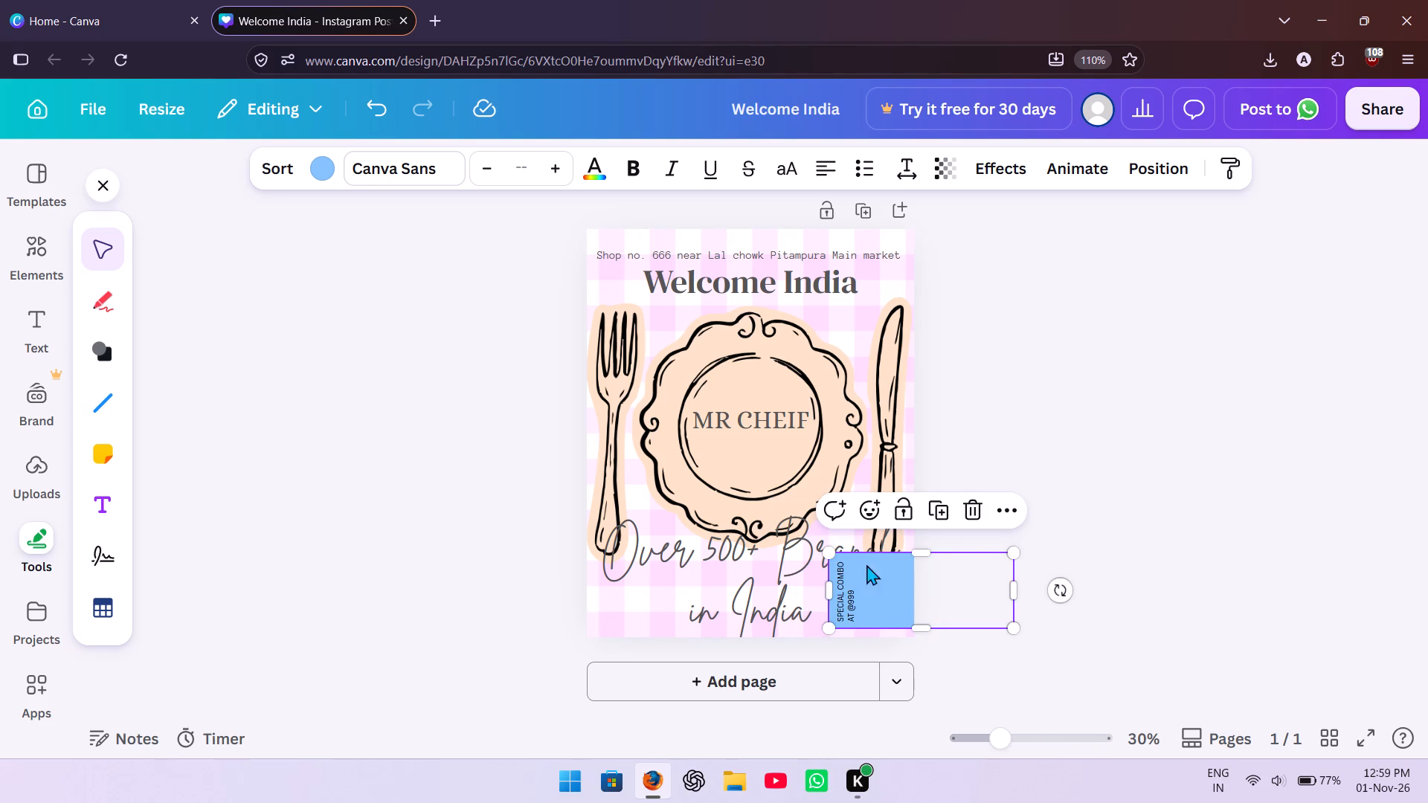
left_click_drag(828, 559, 846, 573)
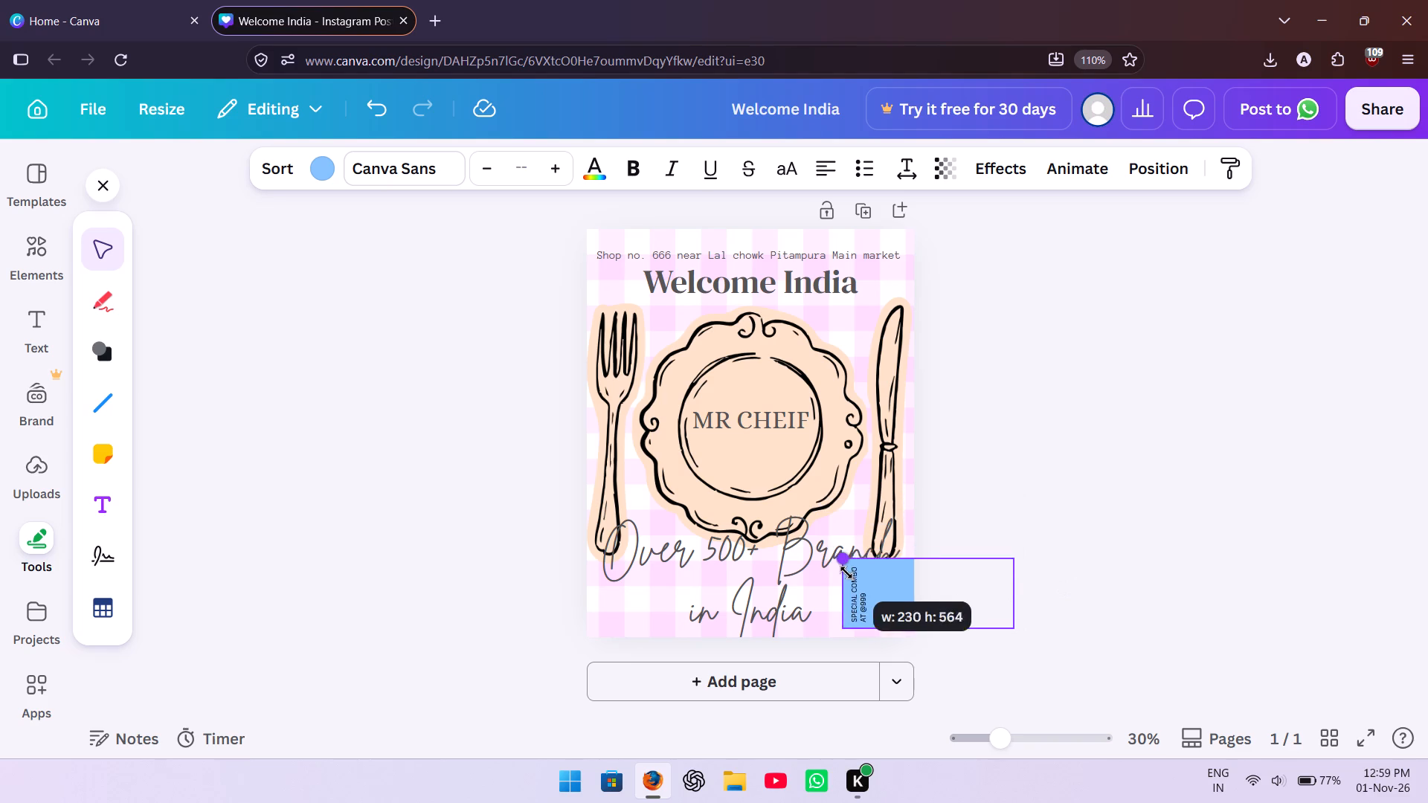
left_click_drag(846, 573, 855, 581)
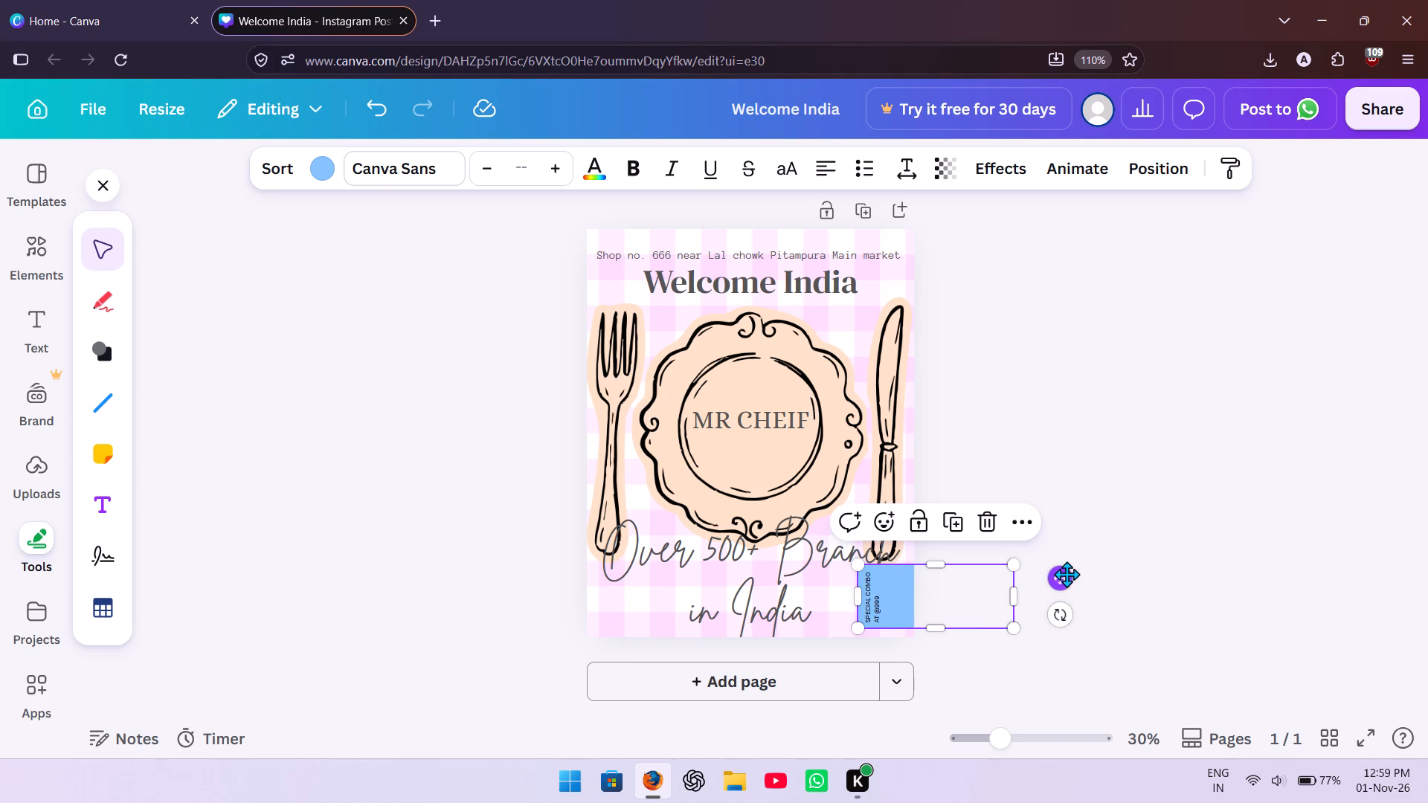
left_click_drag(1066, 573, 1088, 581)
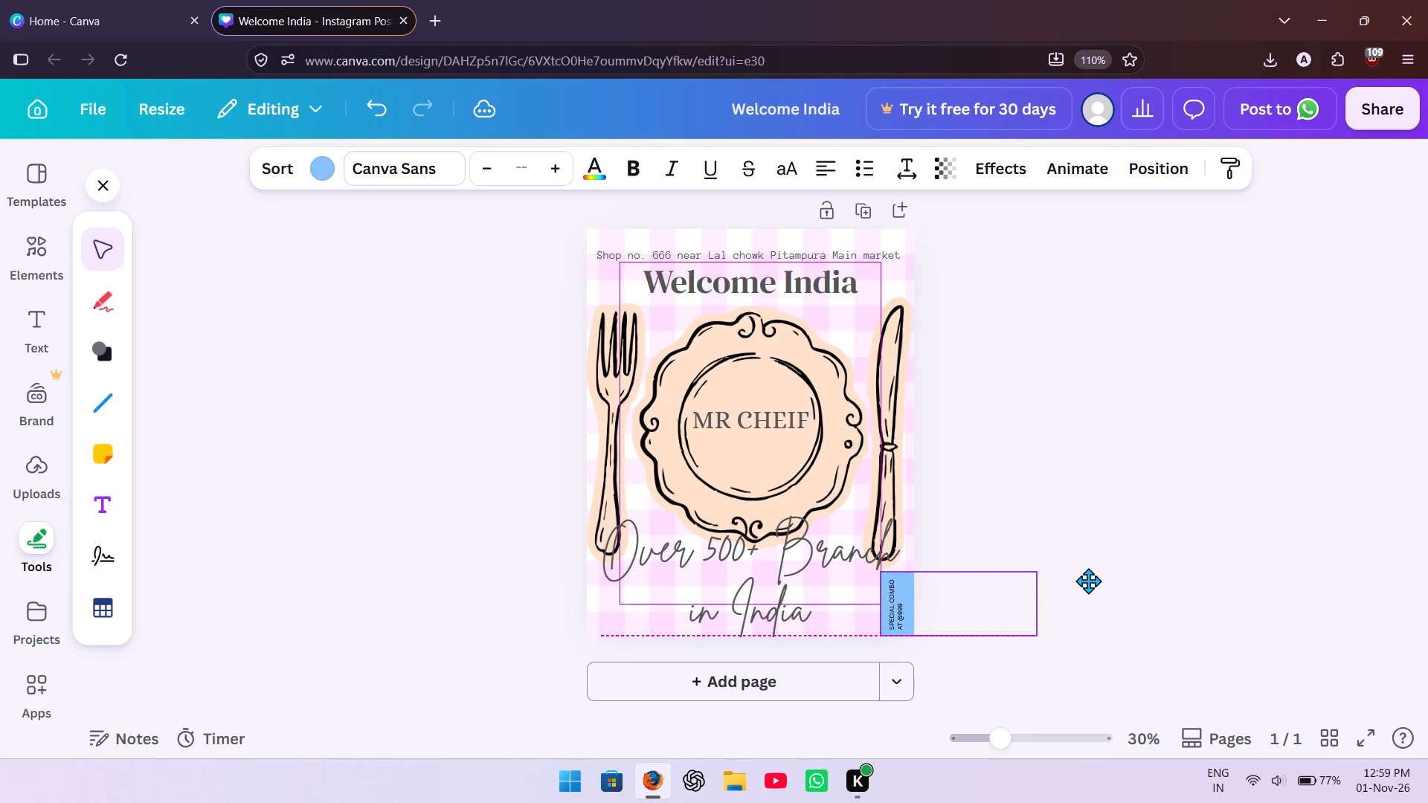
left_click_drag(1088, 581, 1087, 580)
left_click(1131, 412)
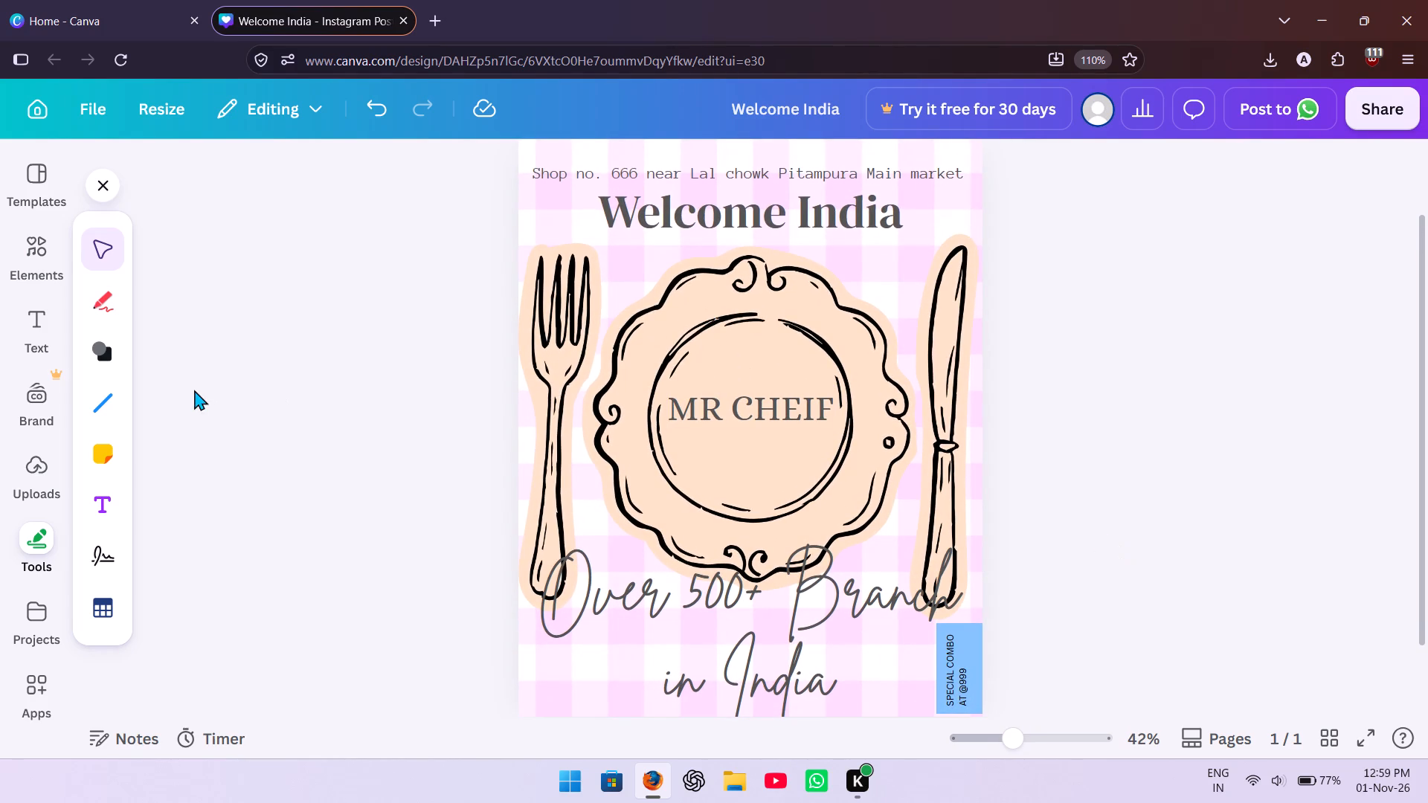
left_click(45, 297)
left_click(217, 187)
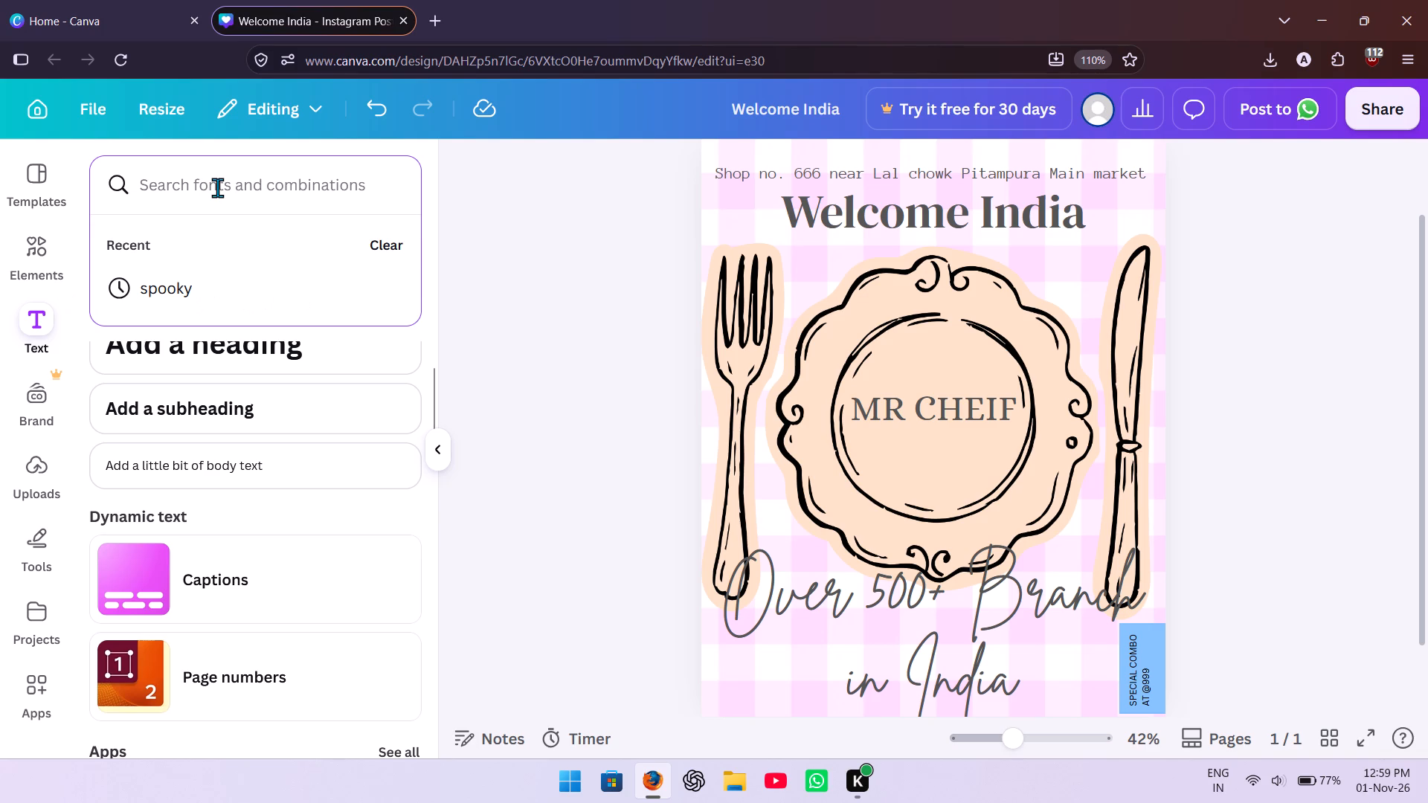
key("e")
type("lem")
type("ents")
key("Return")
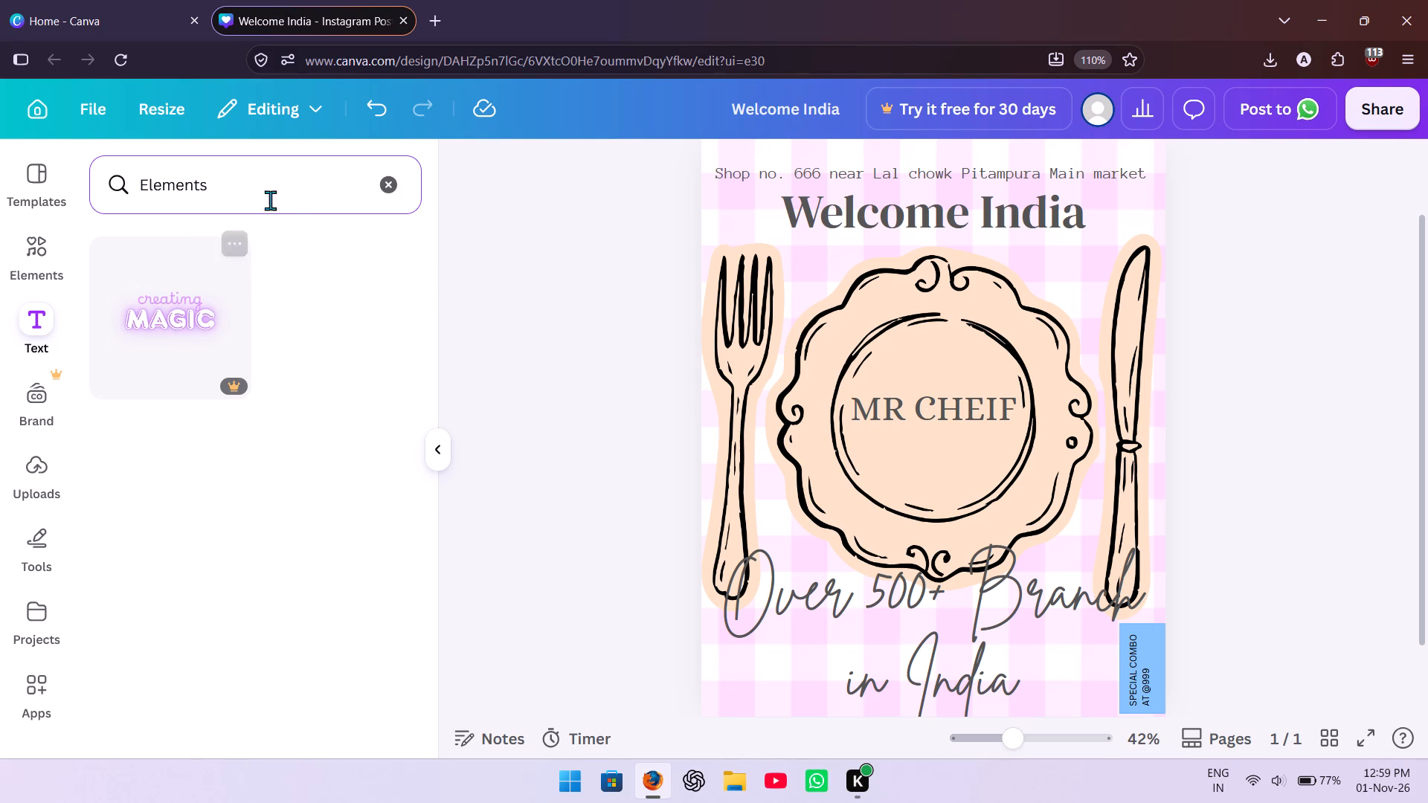
Search the elements for "King" and add the black crown graphic to the page.
left_click(38, 253)
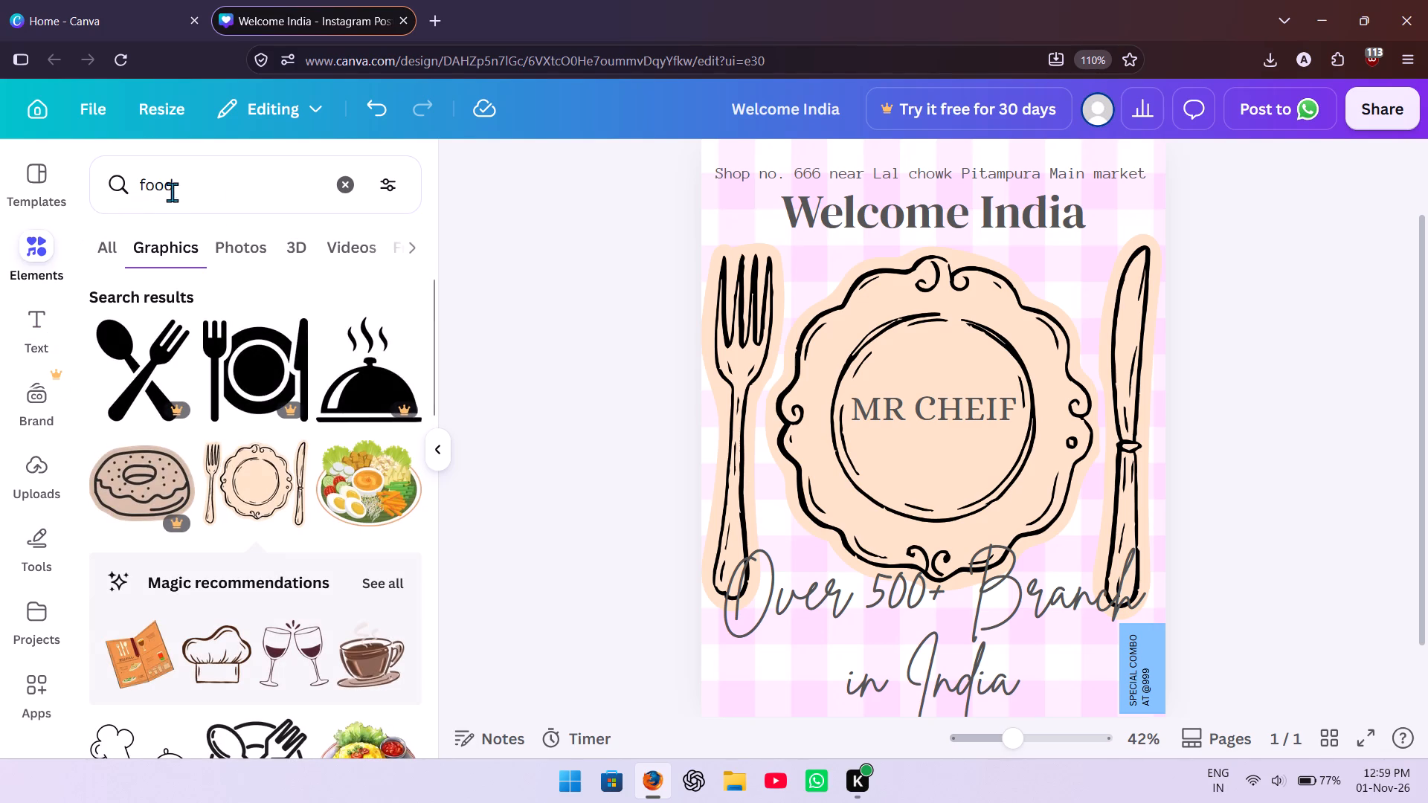
left_click(175, 193)
left_click(350, 195)
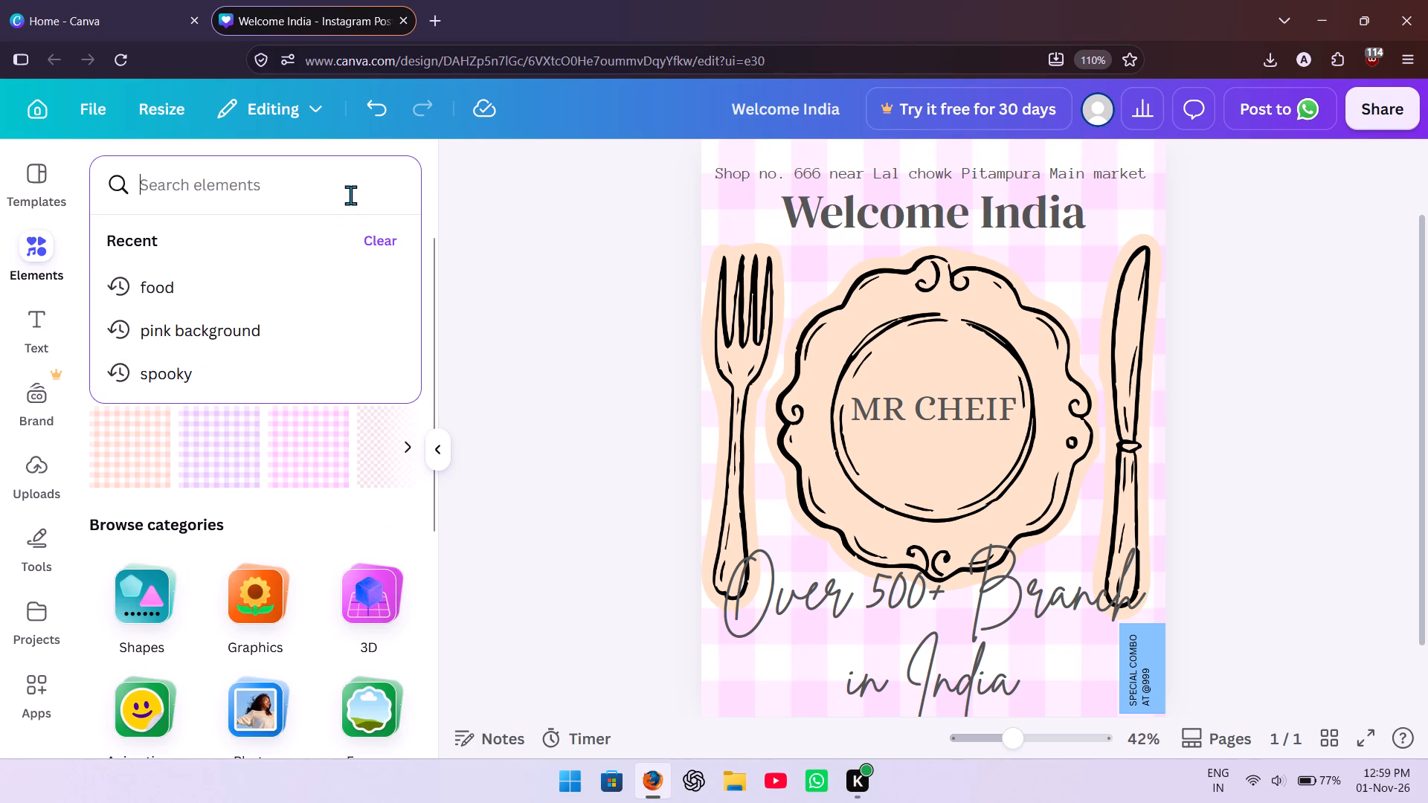
key("Return")
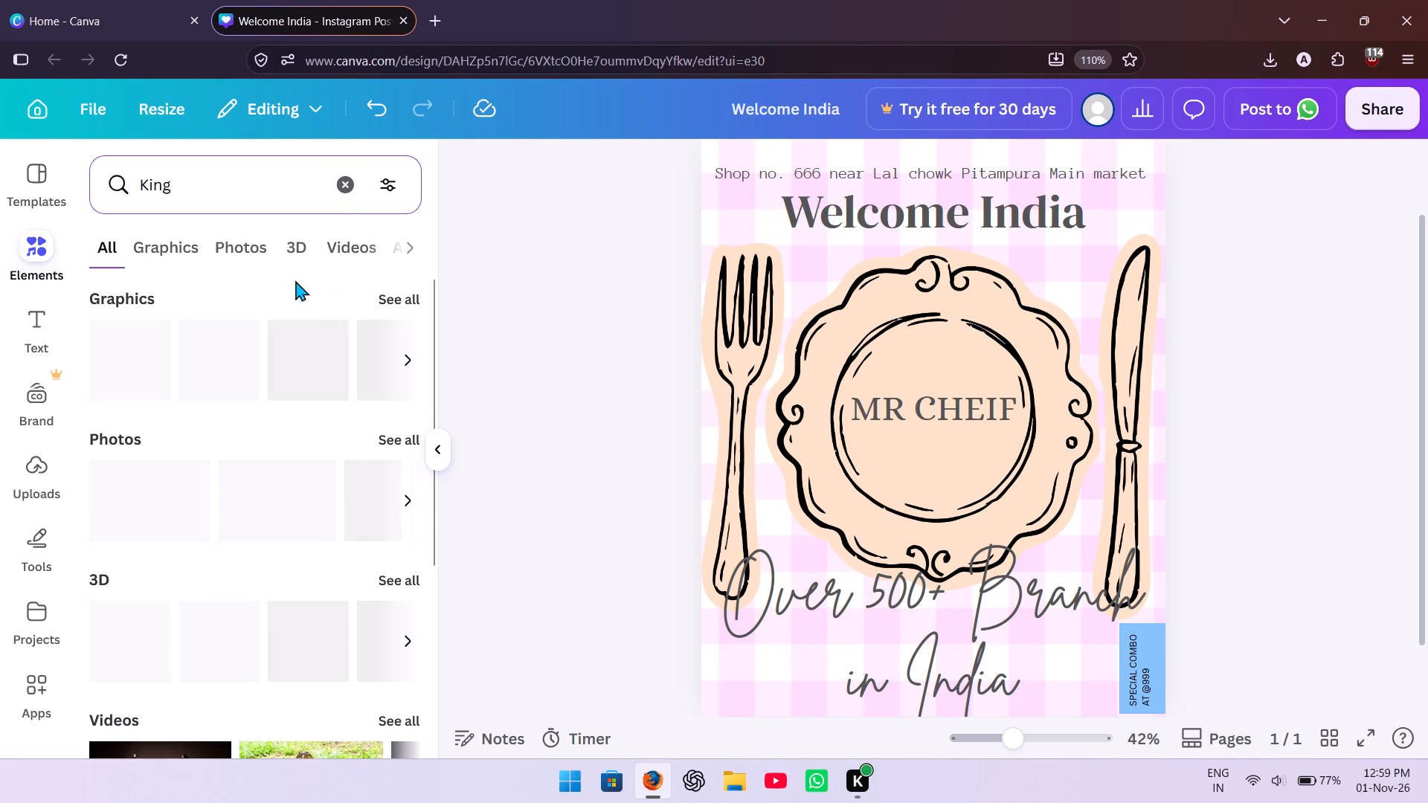
left_click(120, 373)
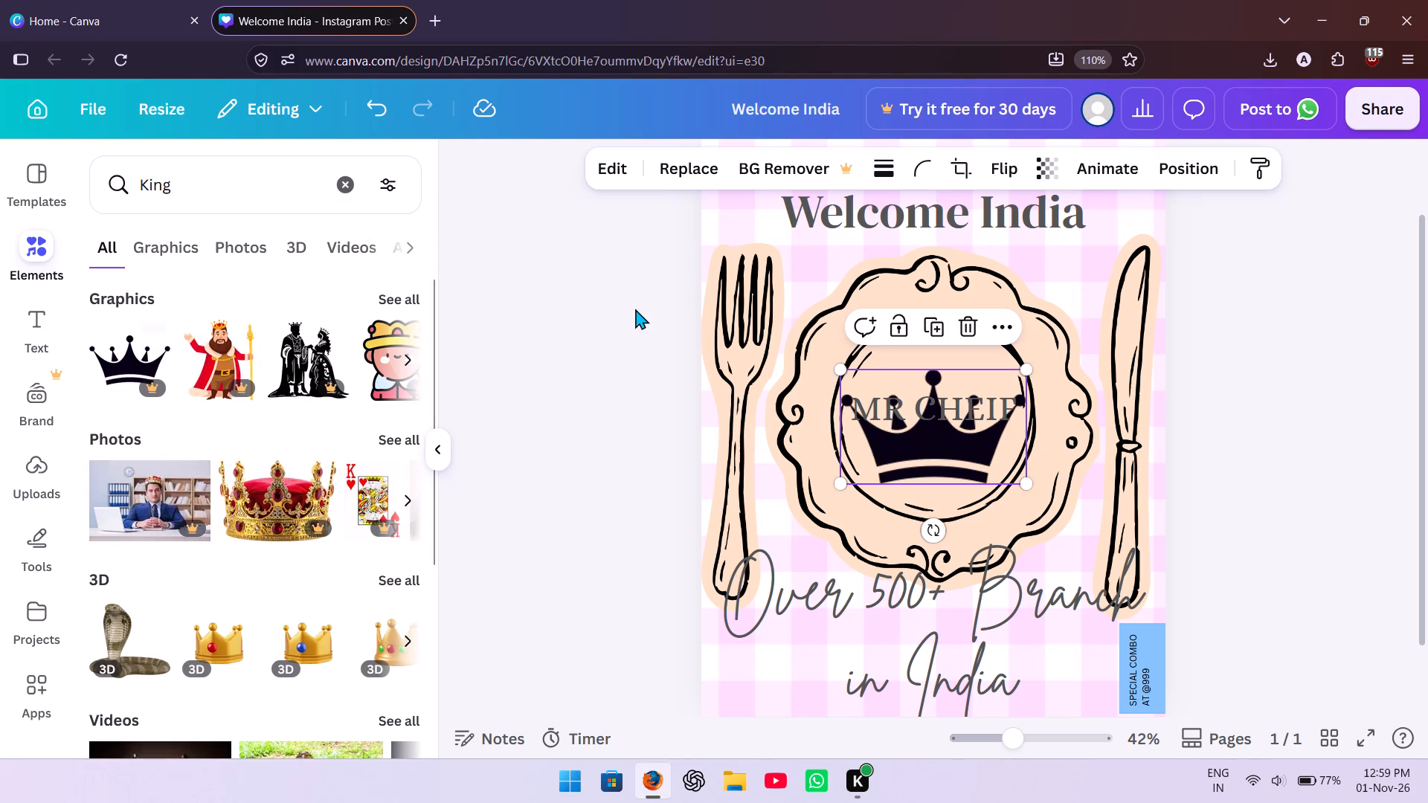
Shrink the crown and centre it inside the plate just above "MR CHEIF".
left_click_drag(1029, 480, 951, 443)
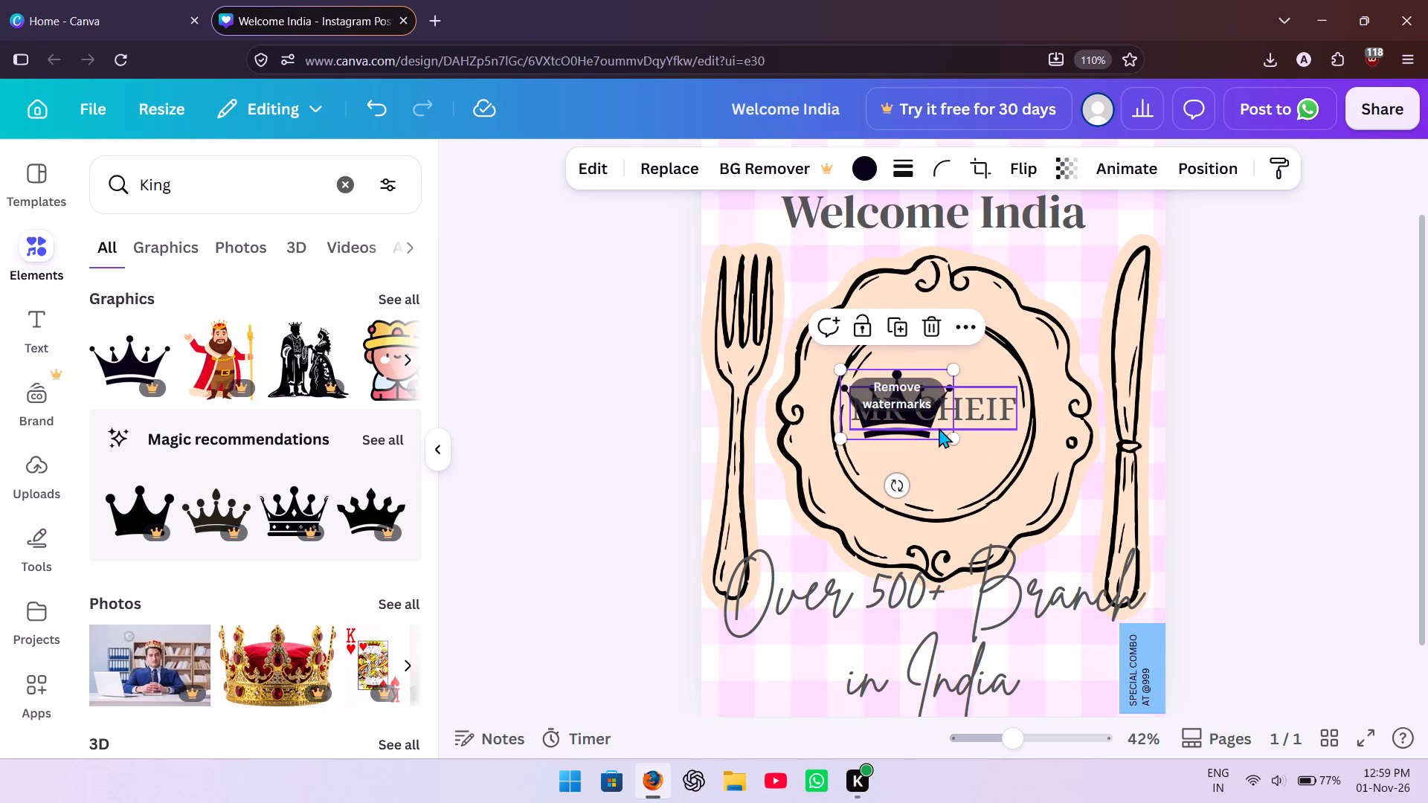
left_click_drag(953, 437, 1055, 523)
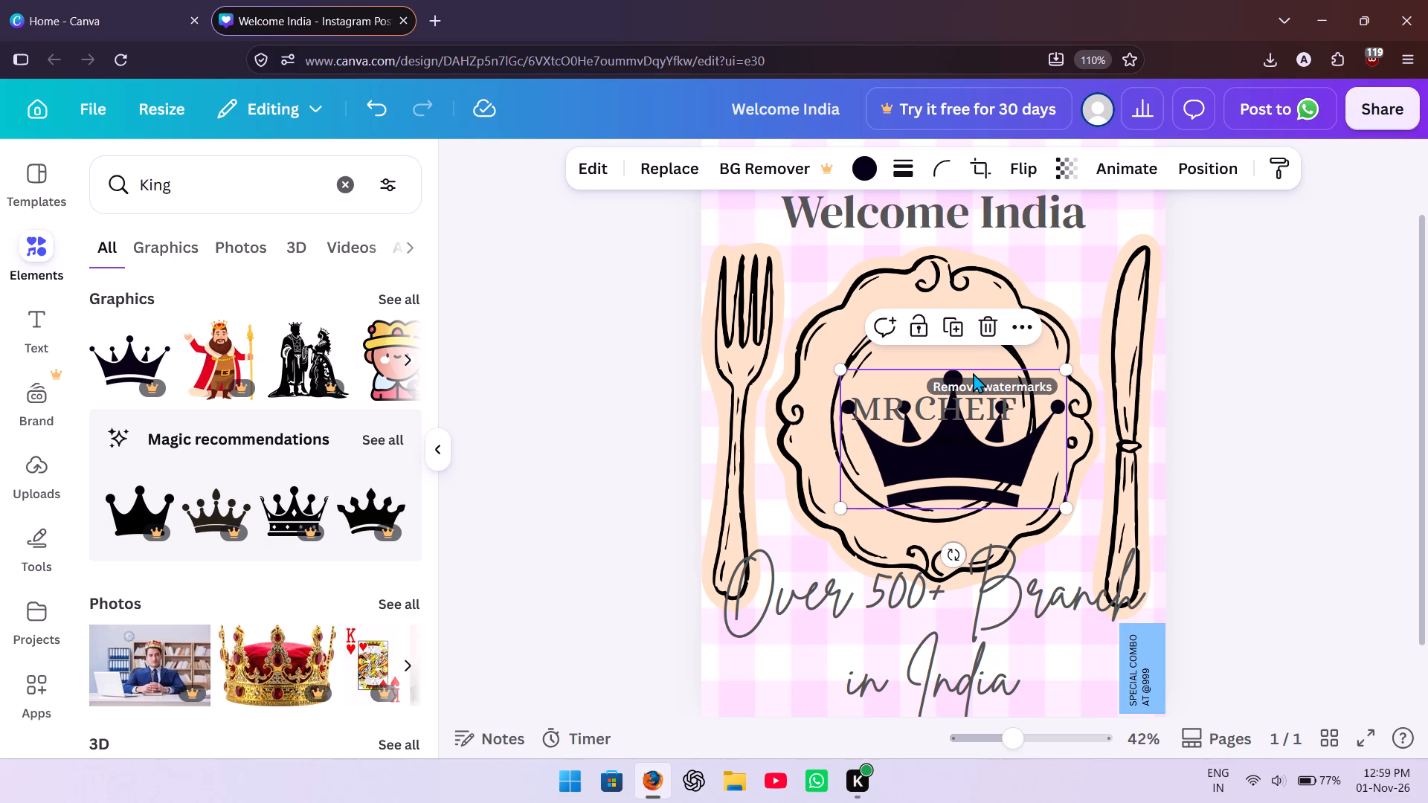
left_click_drag(972, 373, 952, 268)
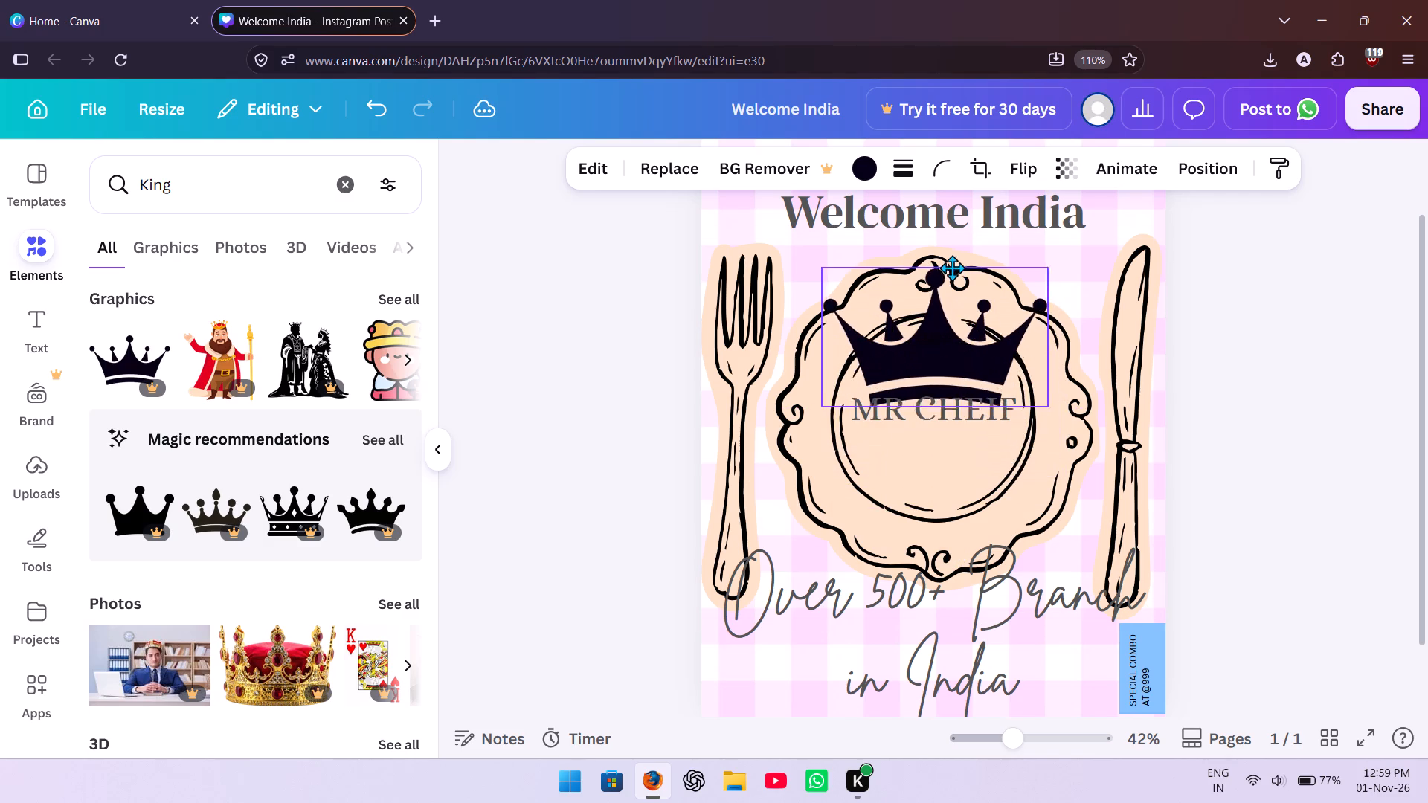
left_click_drag(952, 268, 952, 266)
left_click_drag(1050, 397, 978, 343)
left_click_drag(919, 300, 962, 341)
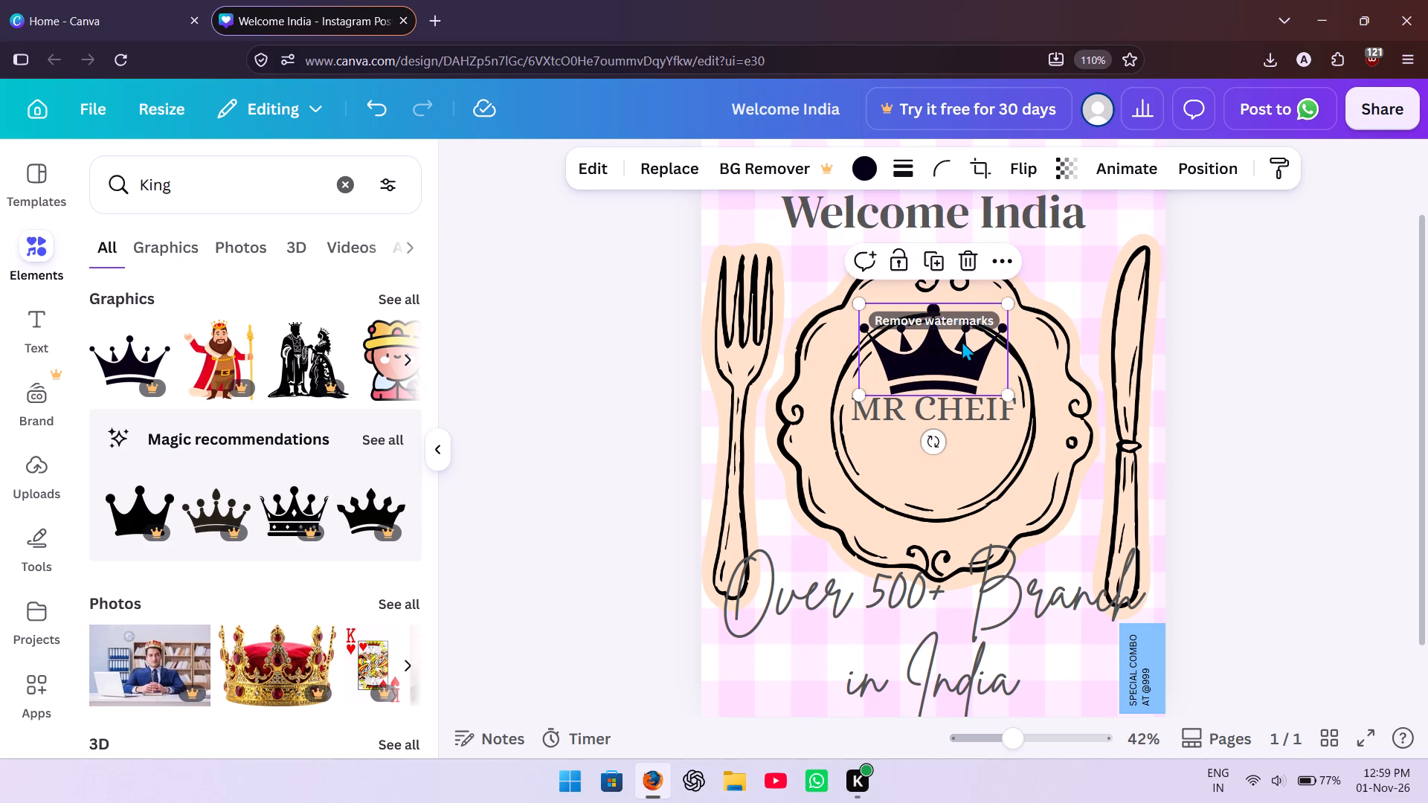
left_click_drag(1007, 396, 963, 372)
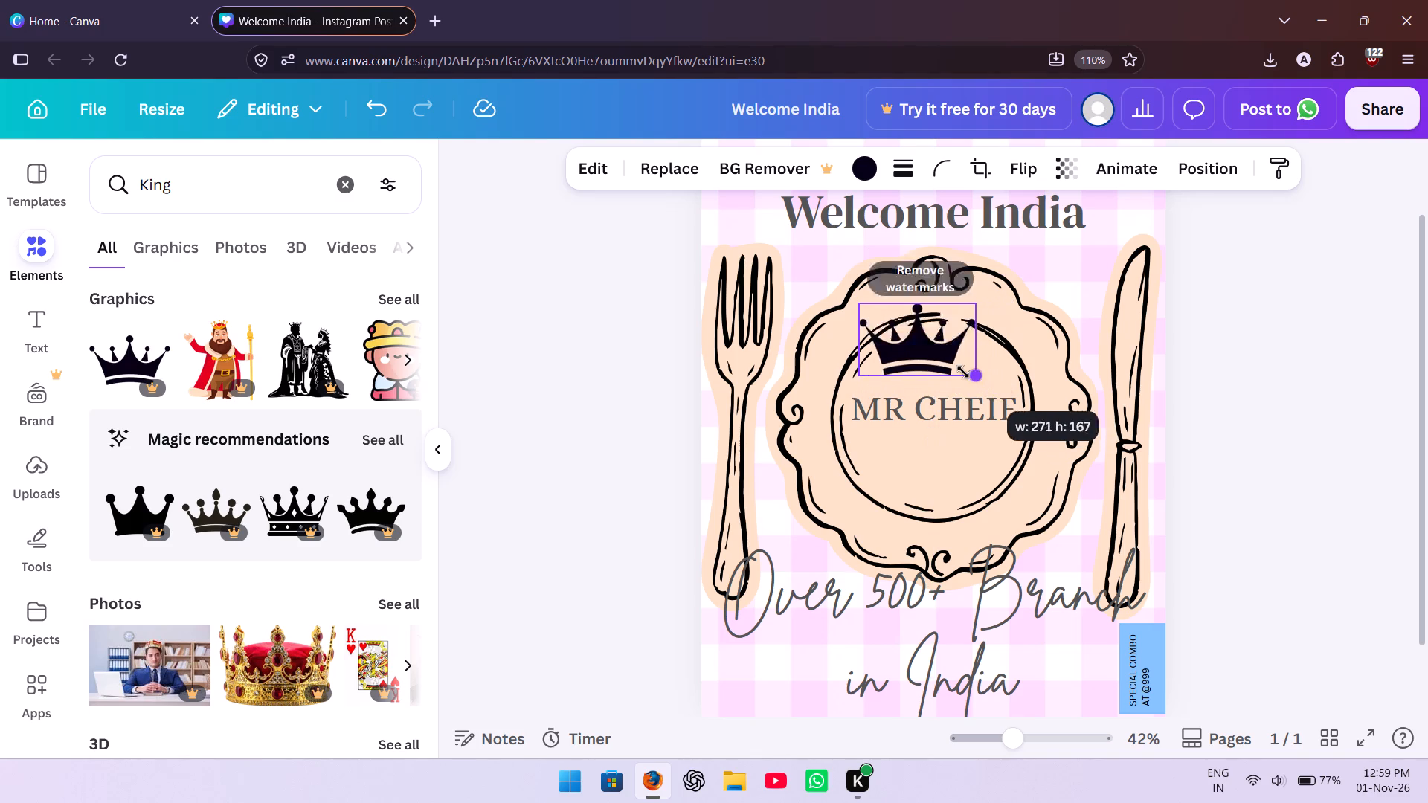
left_click_drag(963, 372, 957, 367)
left_click_drag(929, 353, 958, 380)
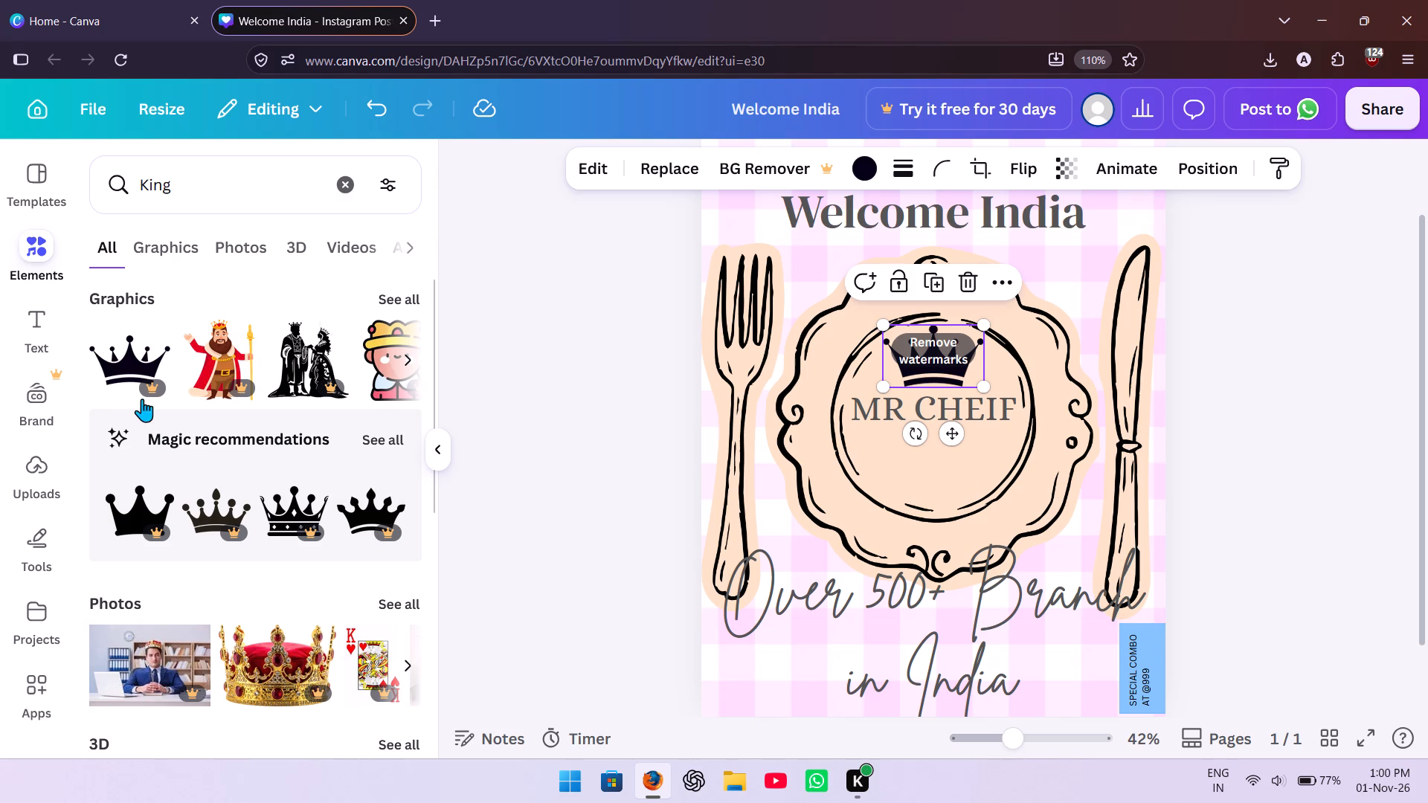
Search the elements for "delicious", show all matching graphics and add the girl in pink holding chopsticks.
left_click(340, 185)
left_click(261, 180)
type("del")
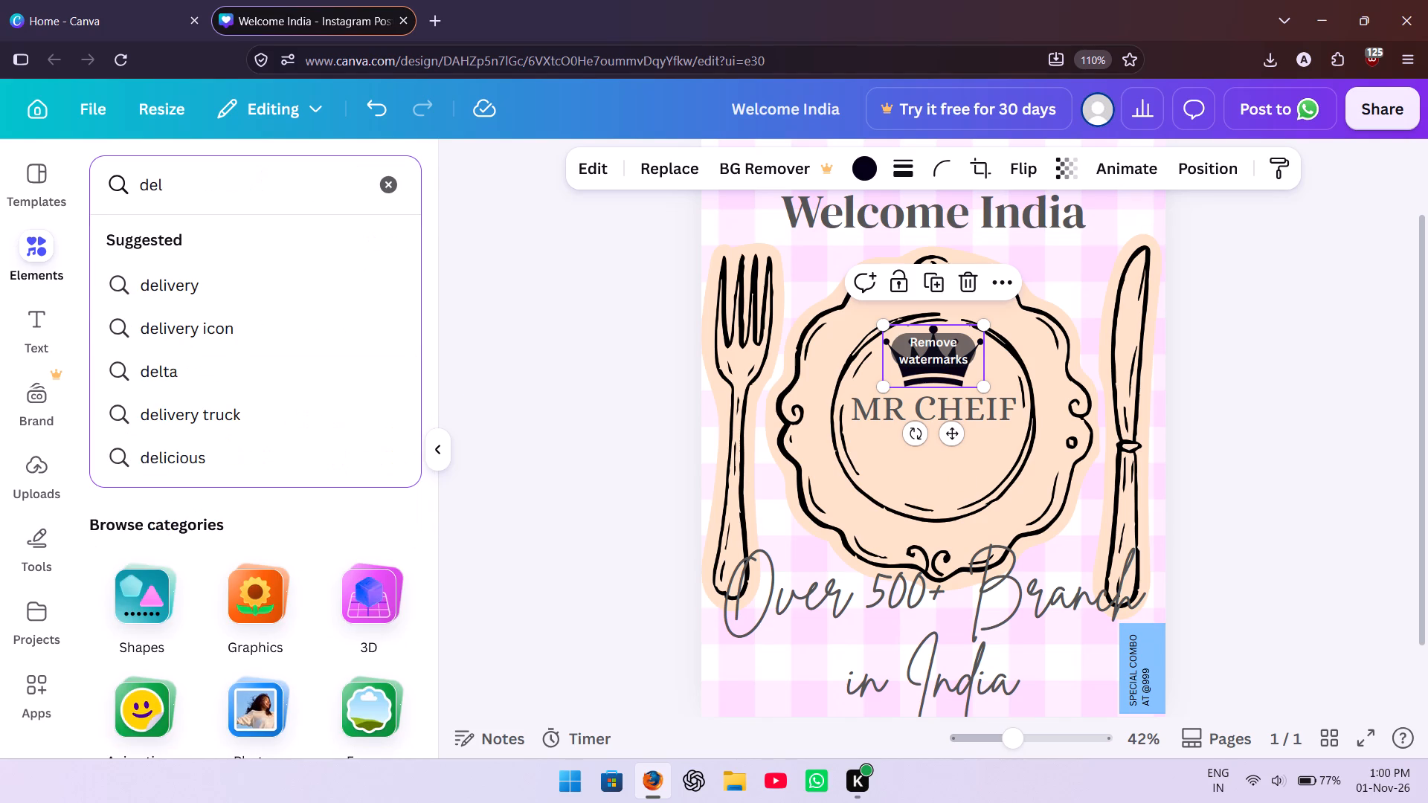
type("iecous")
key("BackSpace")
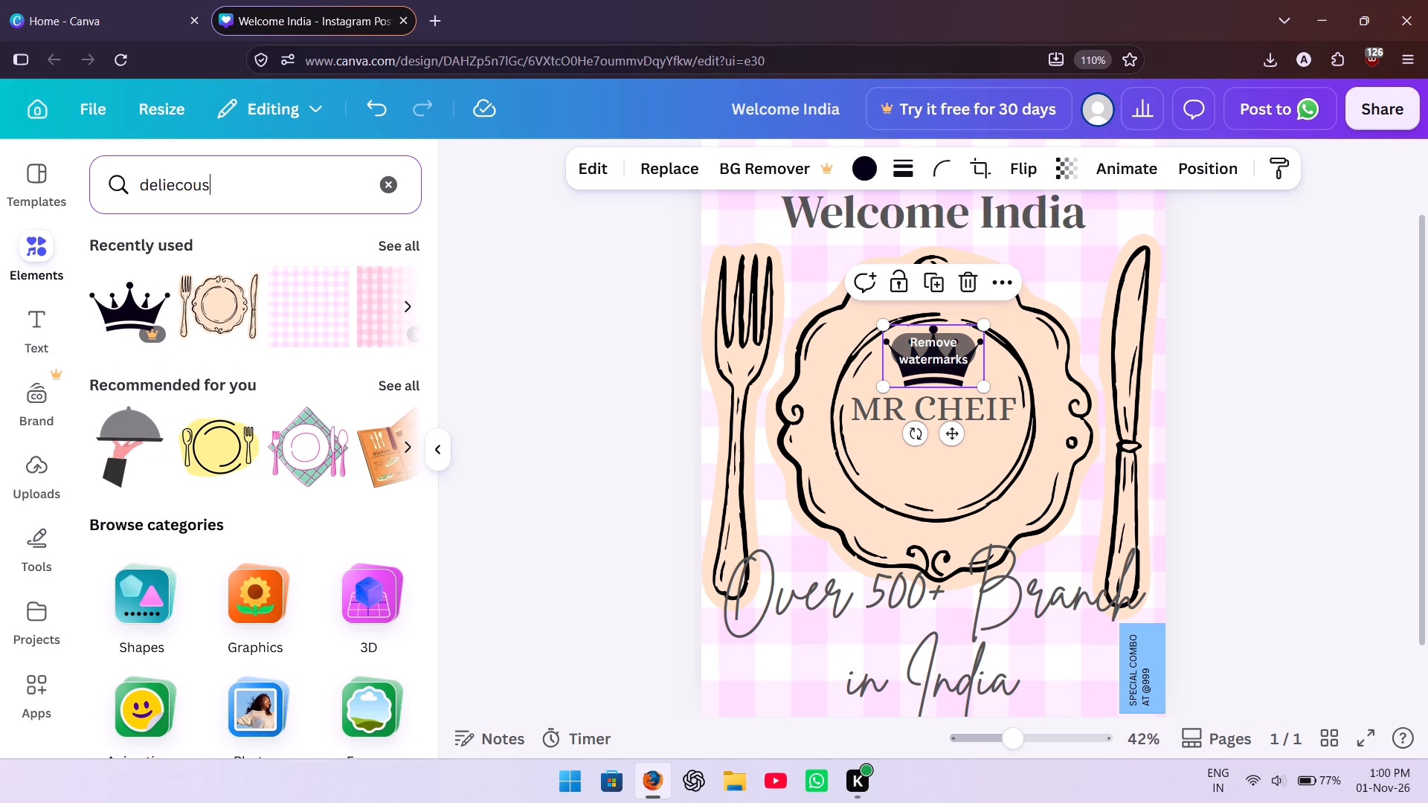
key("BackSpace")
key("BackSpace")
key("BackSpace")
key("BackSpace")
key("BackSpace")
type("ecious")
left_click(227, 300)
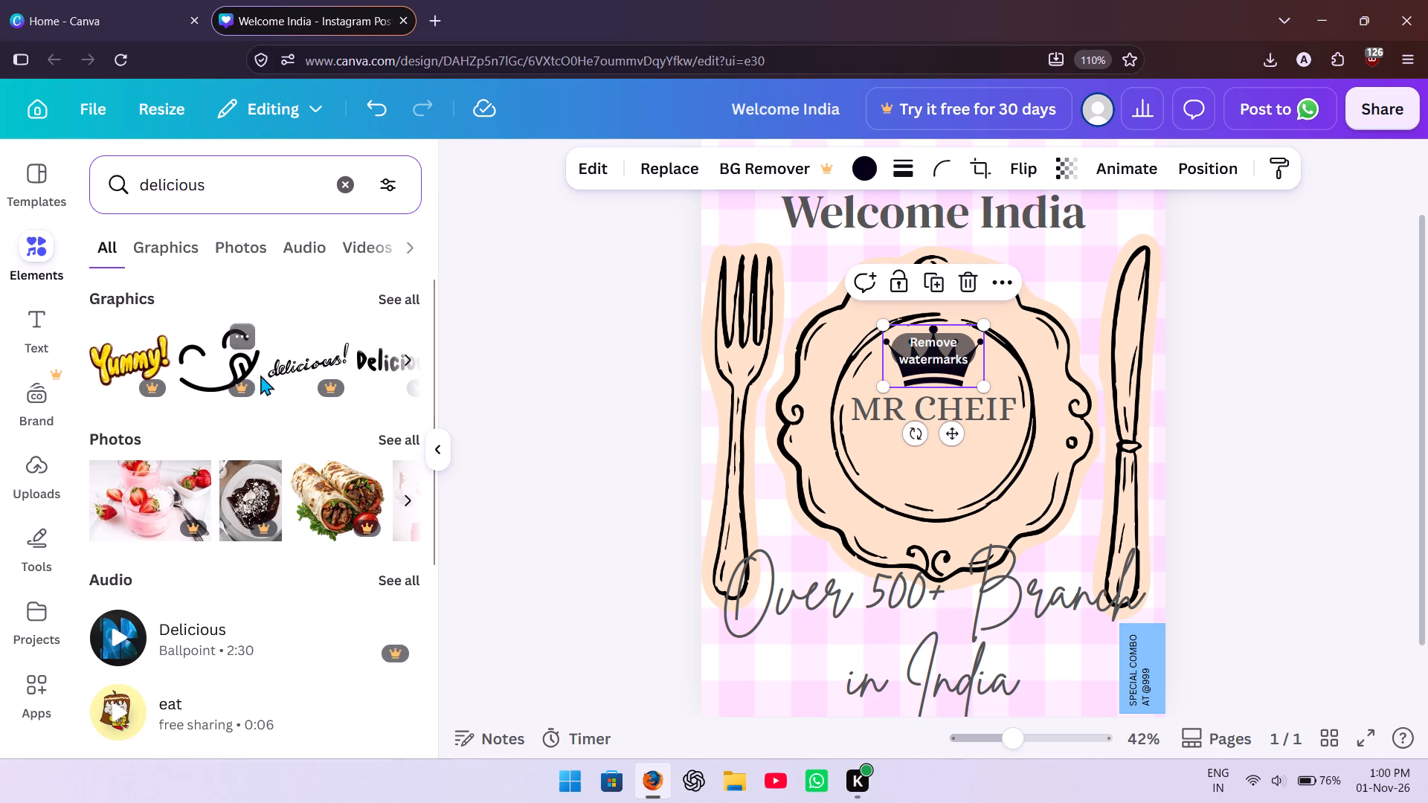
left_click(413, 295)
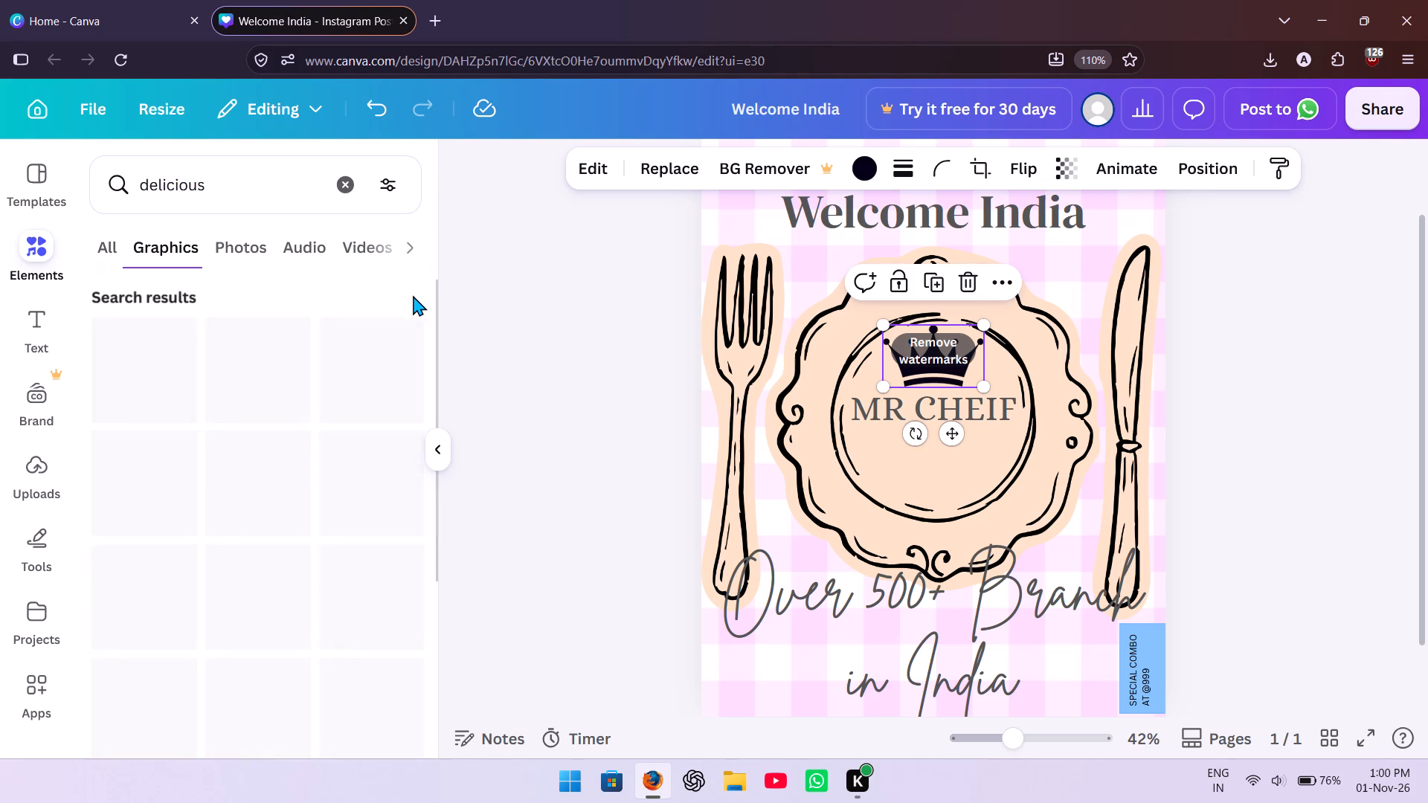
scroll(271, 558, "down", 2)
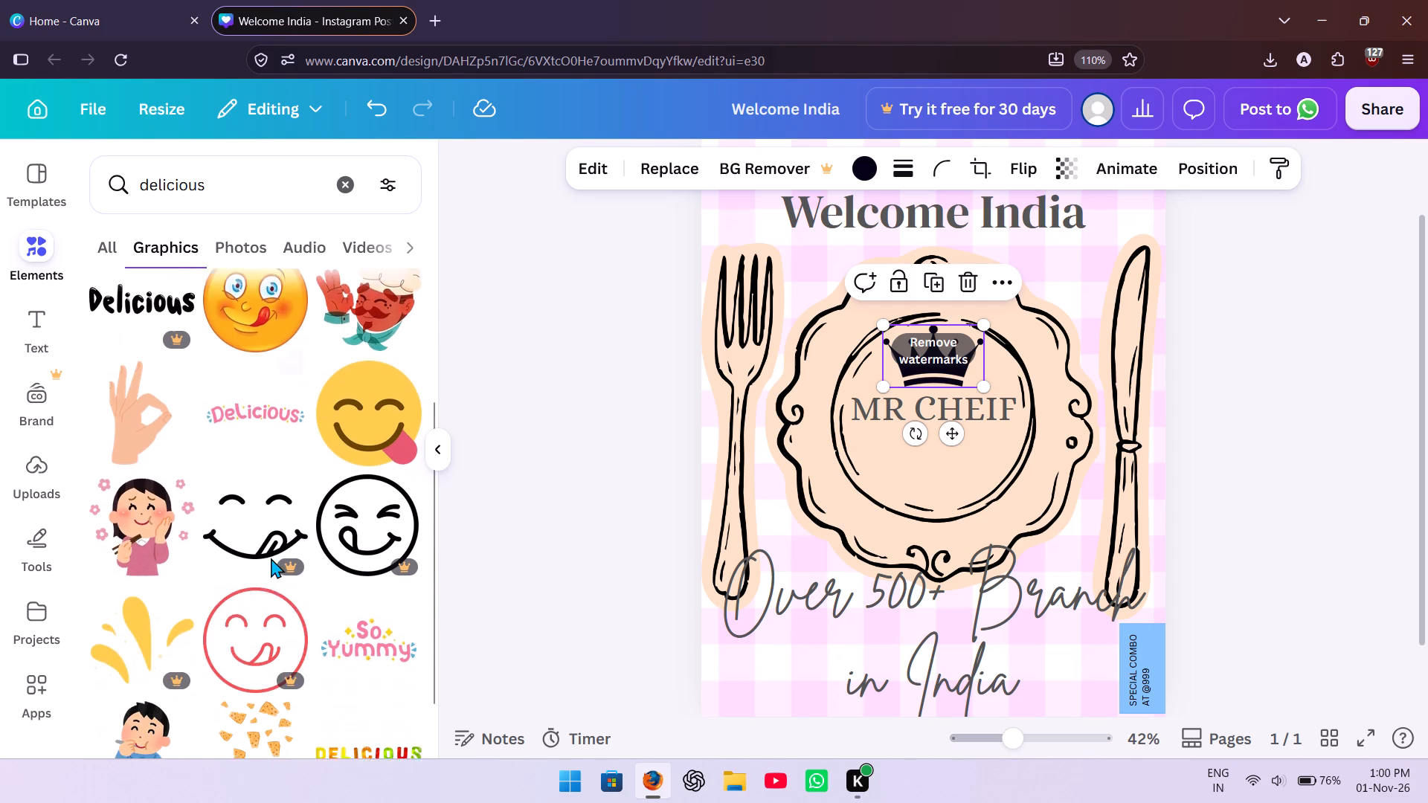
scroll(271, 558, "down", 1)
left_click(119, 509)
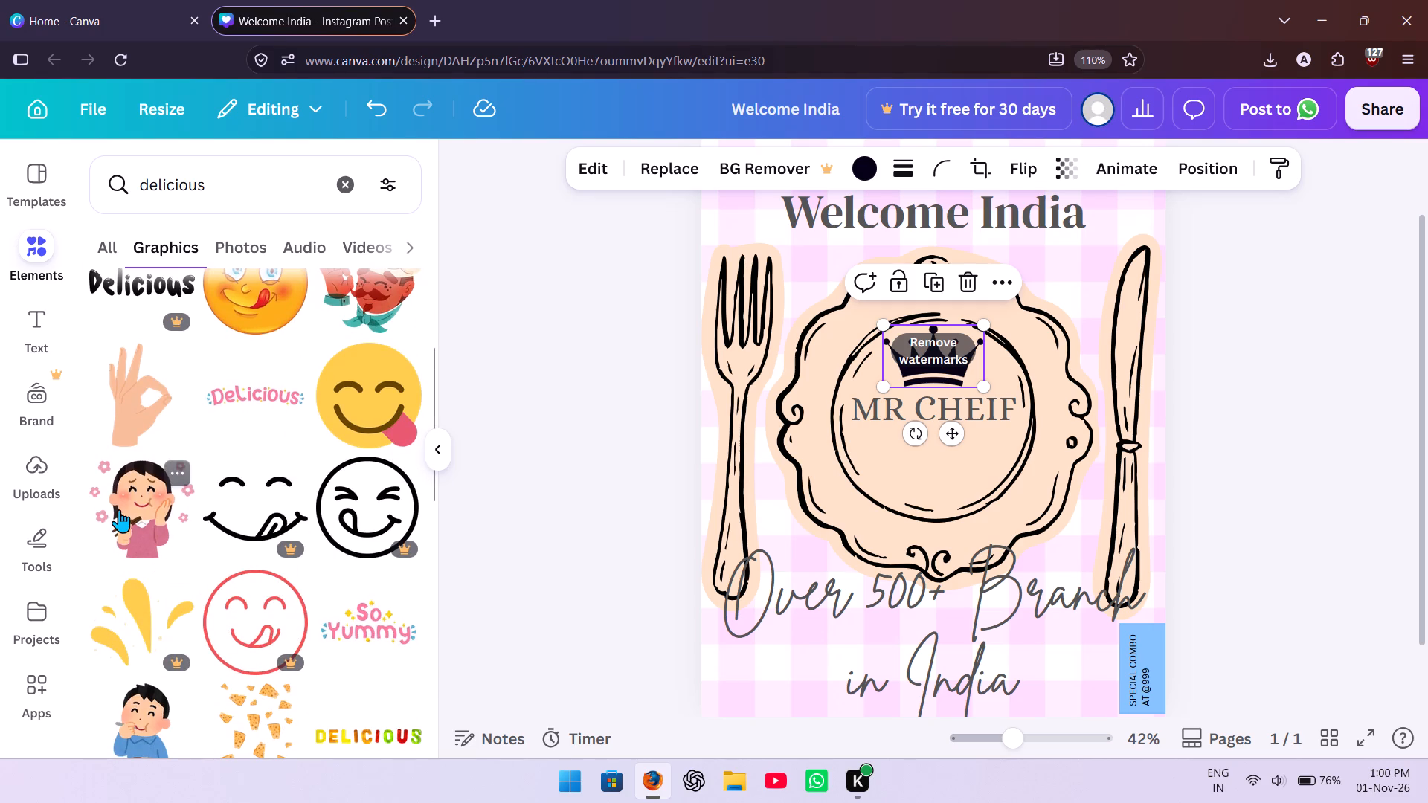
Shrink the girl graphic to a small size and centre it inside the plate directly below "MR CHEIF".
left_click_drag(995, 478, 840, 471)
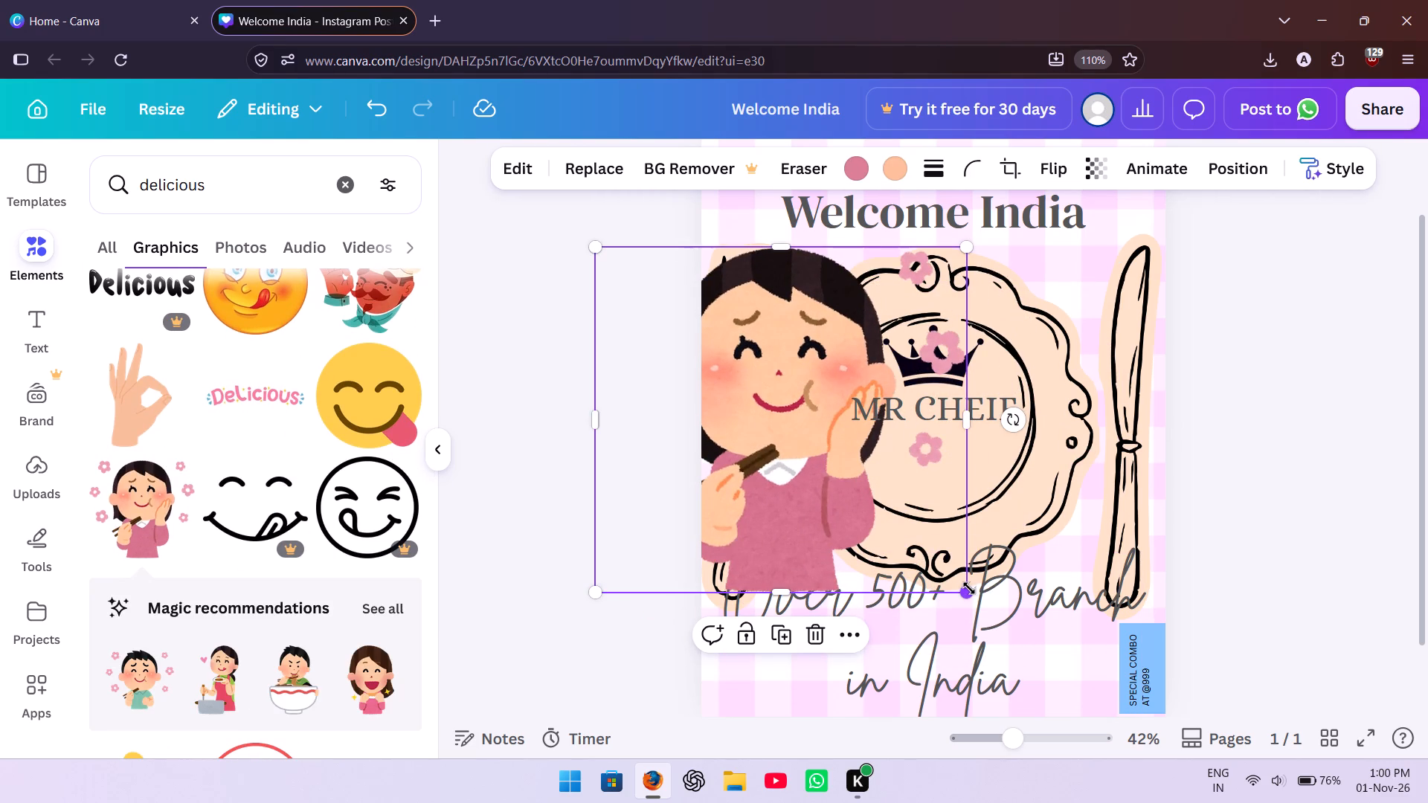
left_click_drag(969, 589, 861, 498)
left_click_drag(767, 430, 947, 489)
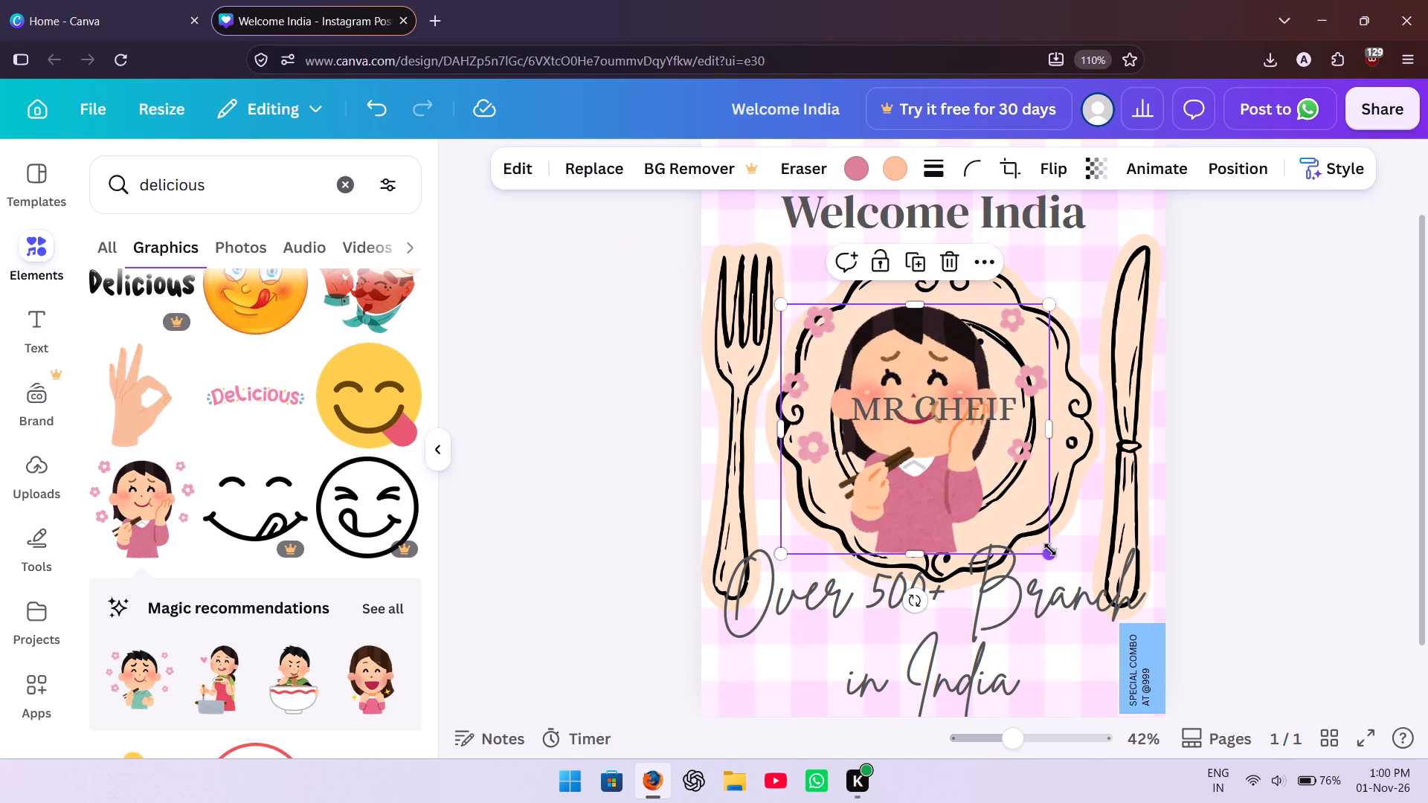
left_click_drag(1050, 549, 921, 431)
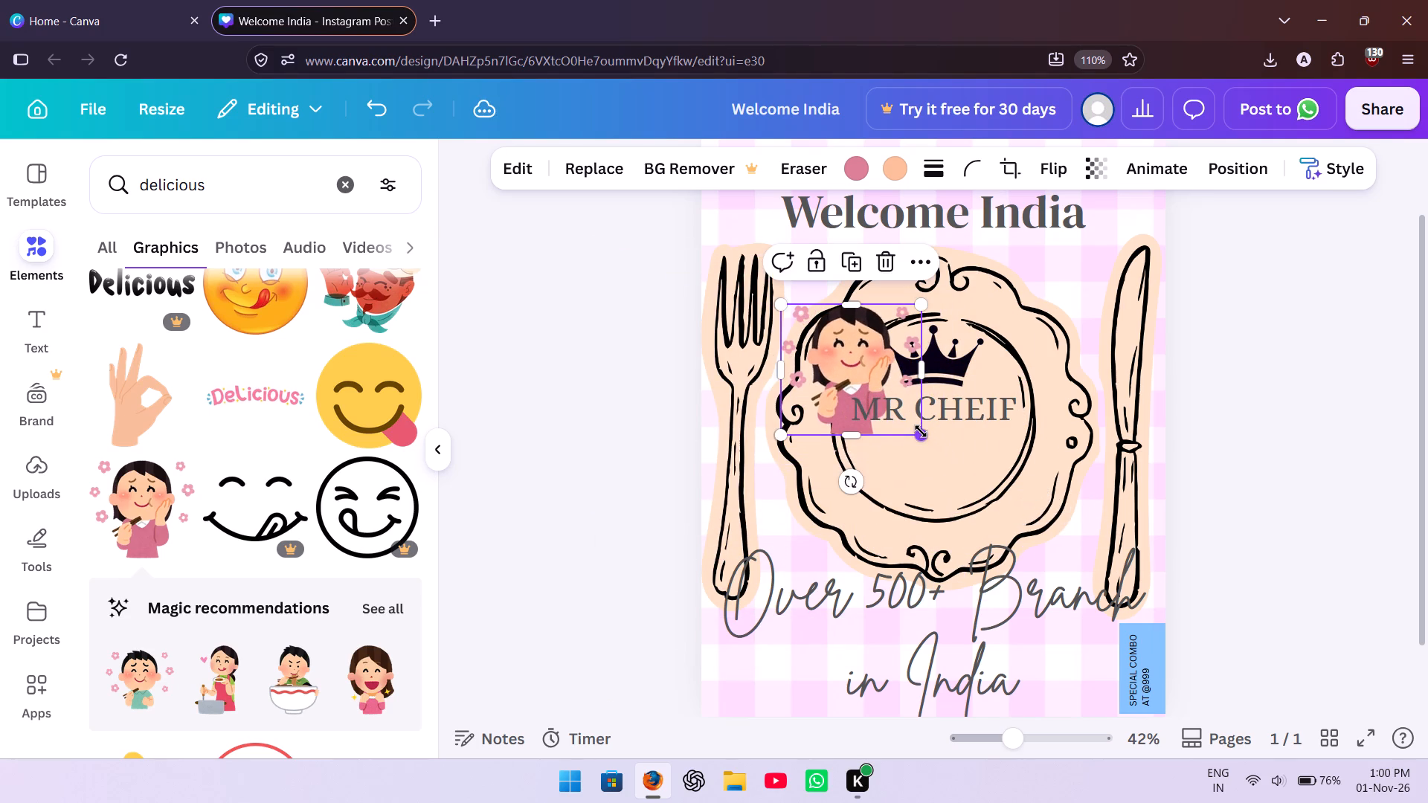
left_click(890, 416)
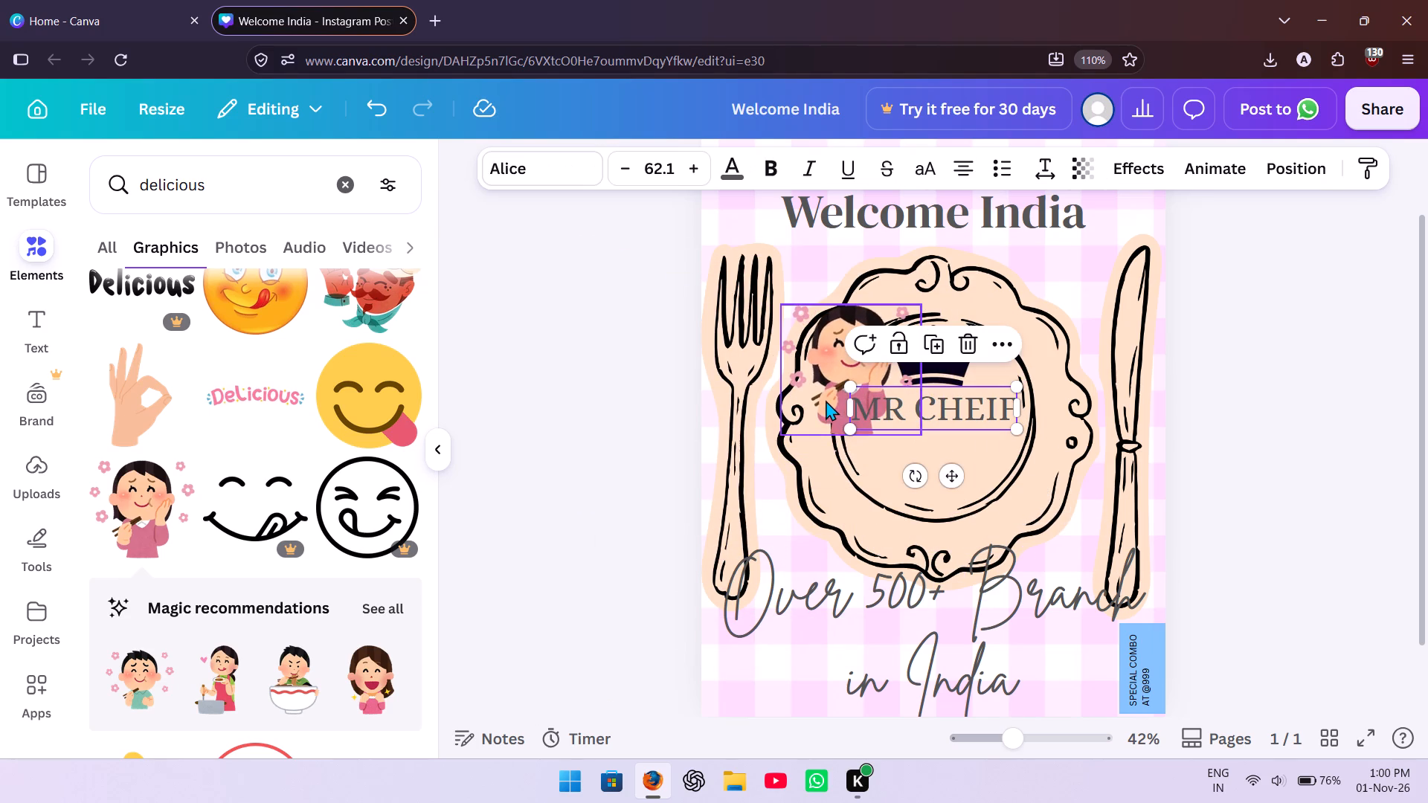
left_click_drag(826, 400, 916, 476)
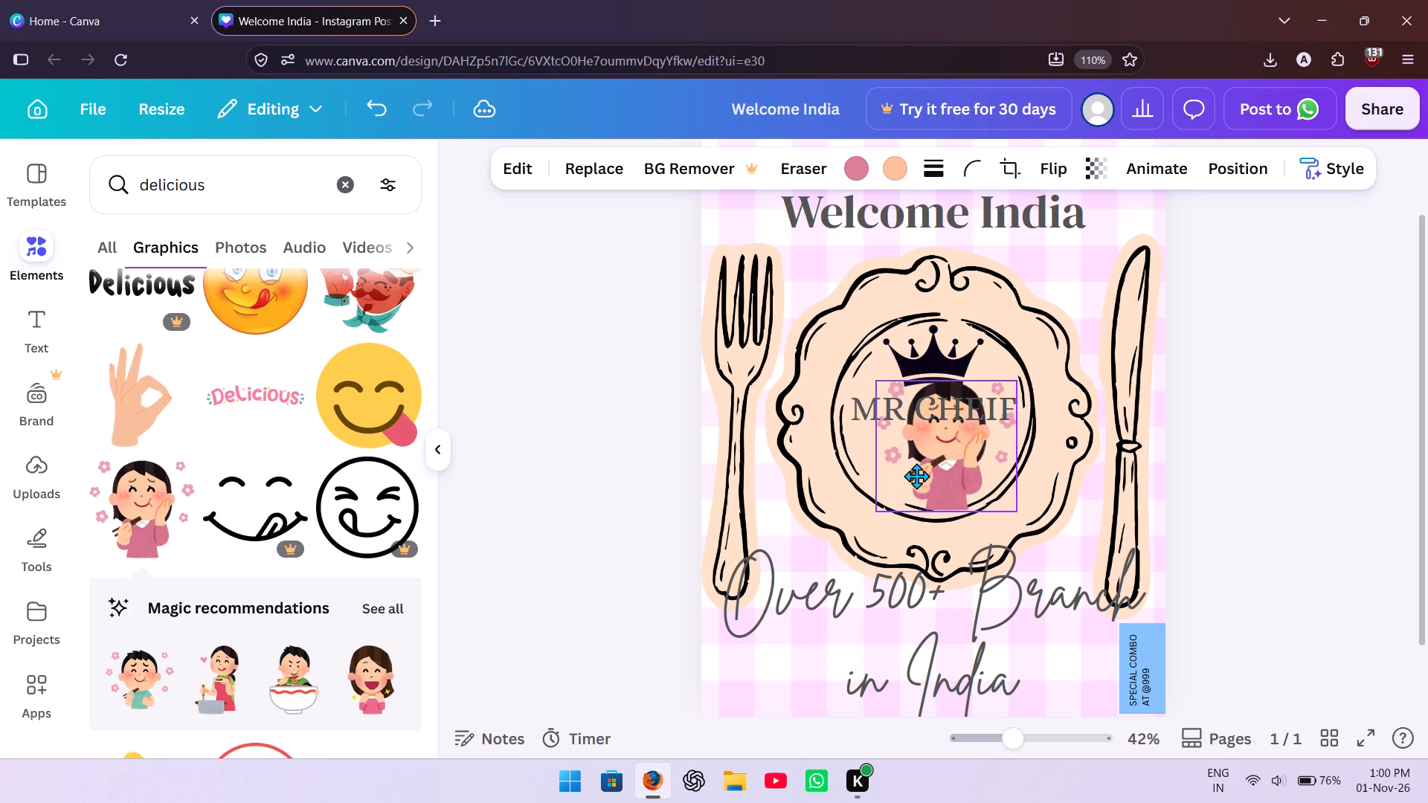
left_click_drag(916, 476, 908, 484)
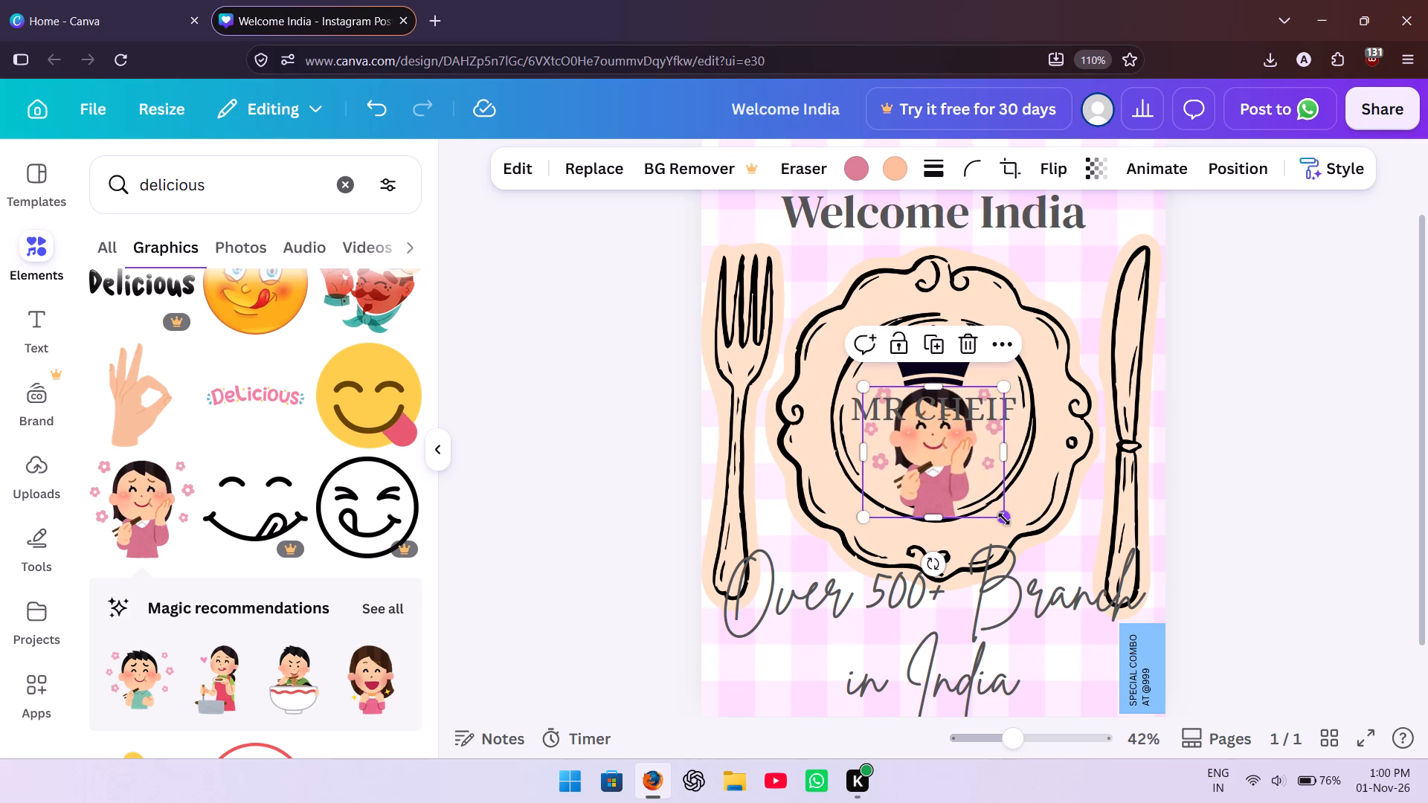
left_click_drag(1003, 519, 971, 491)
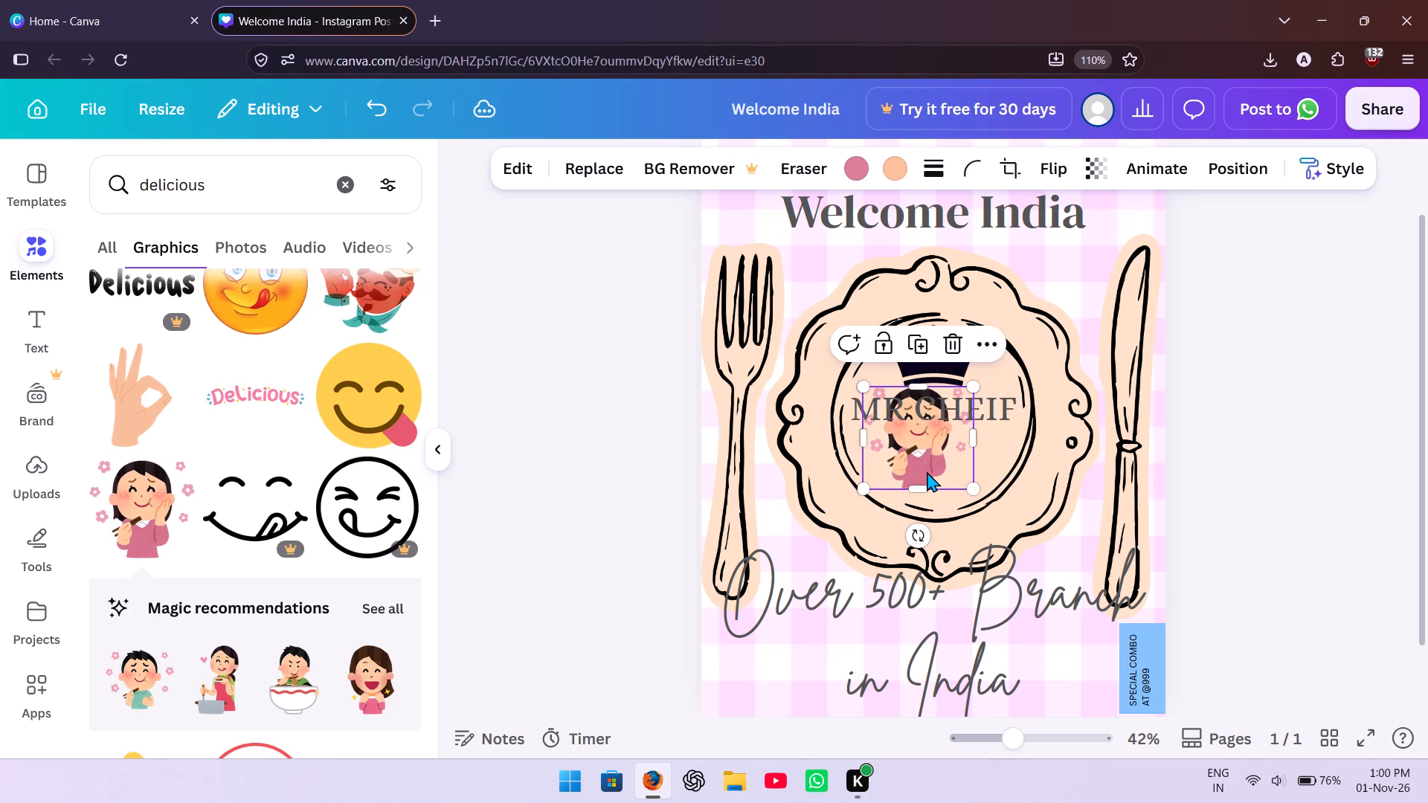
left_click_drag(927, 471, 943, 500)
left_click_drag(984, 521, 959, 499)
left_click_drag(936, 484, 947, 509)
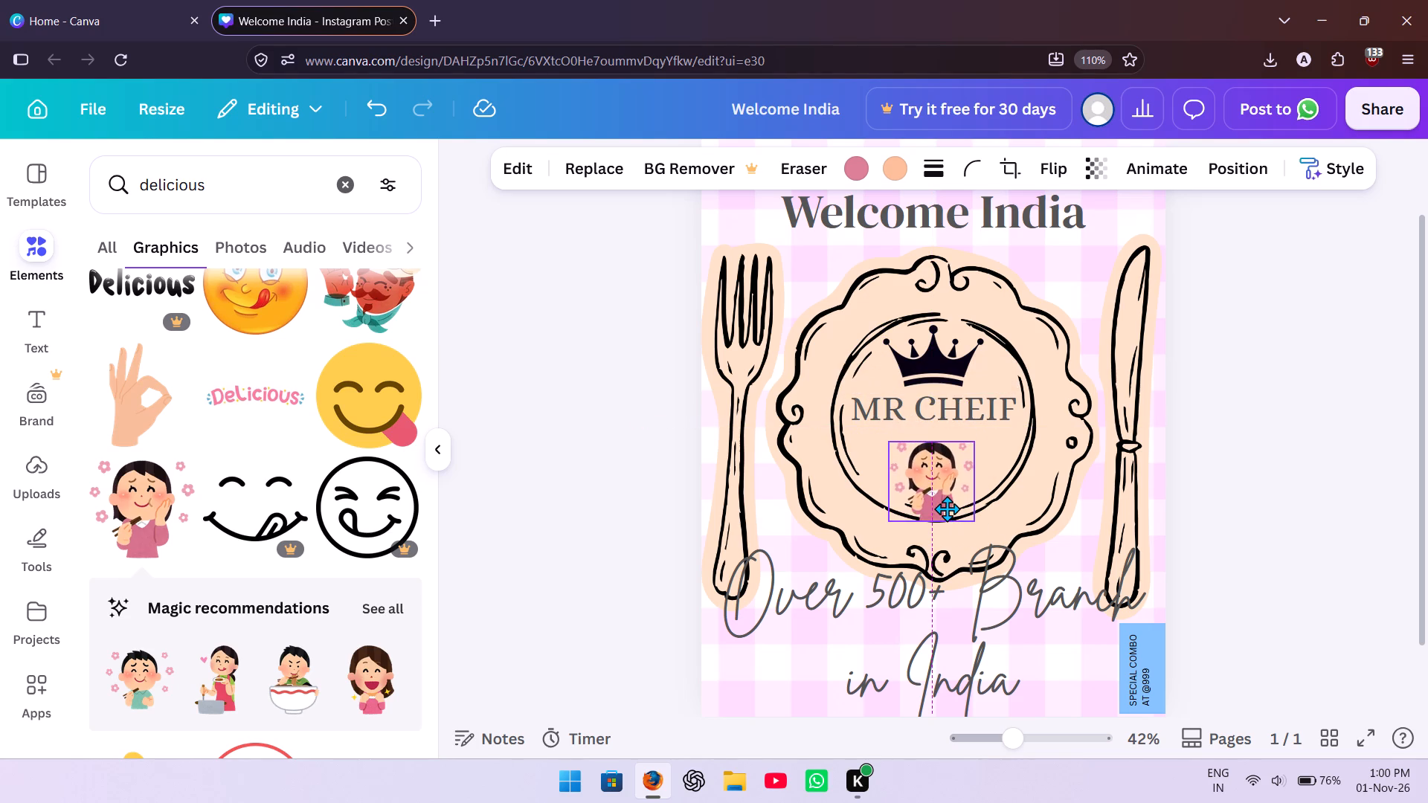
left_click_drag(947, 509, 945, 491)
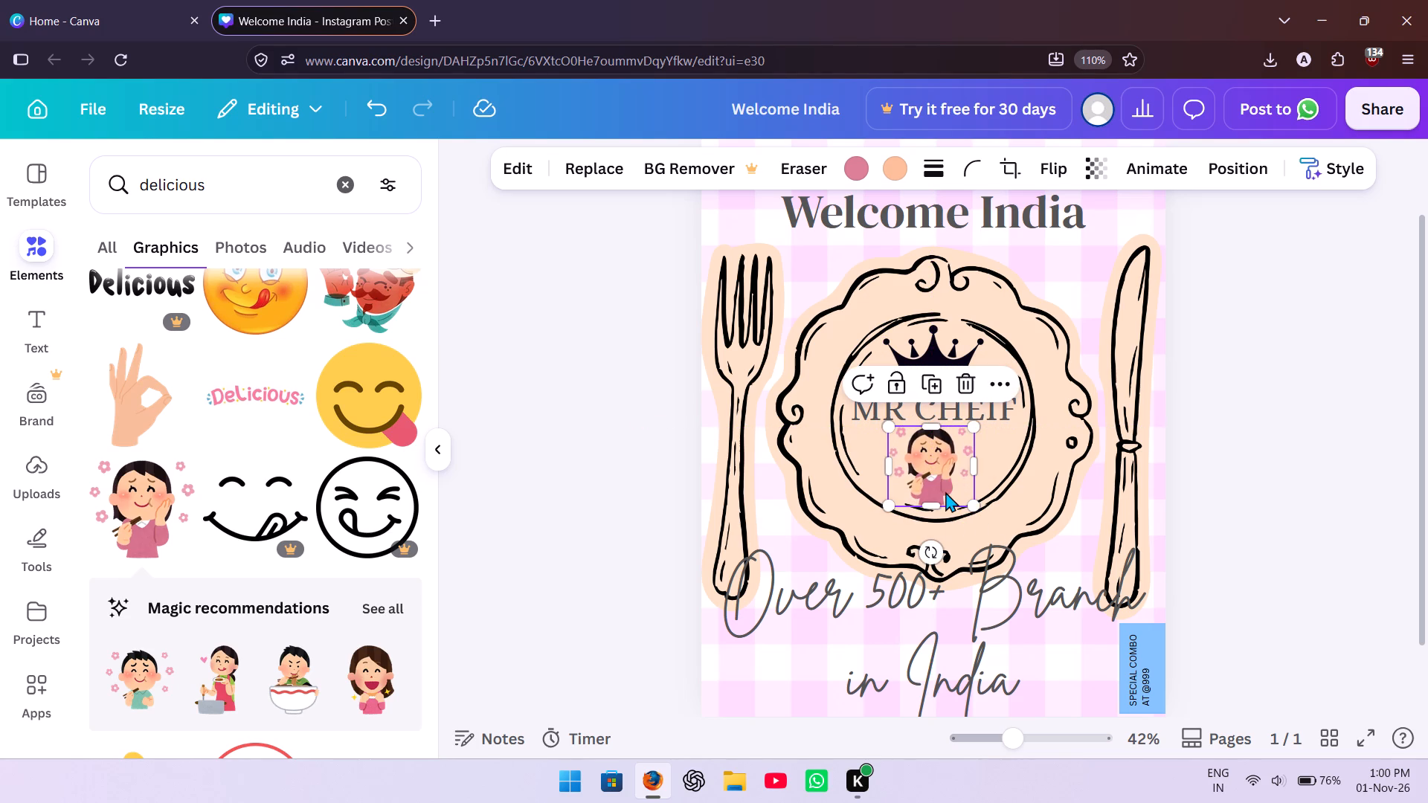
left_click(1316, 418)
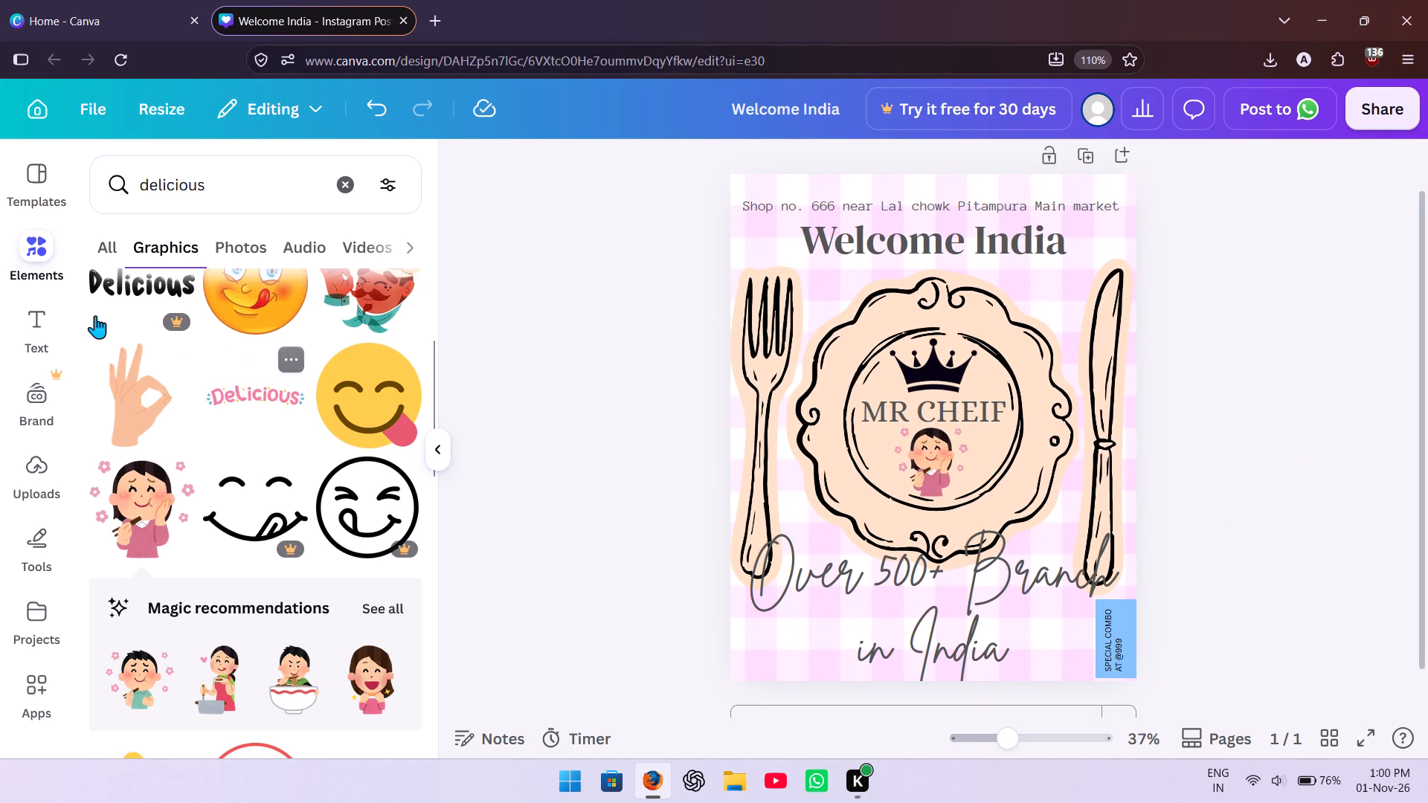
Add a text box with the masked phone number: country code +91, a space, eight capital Xs and two final digits.
left_click(42, 322)
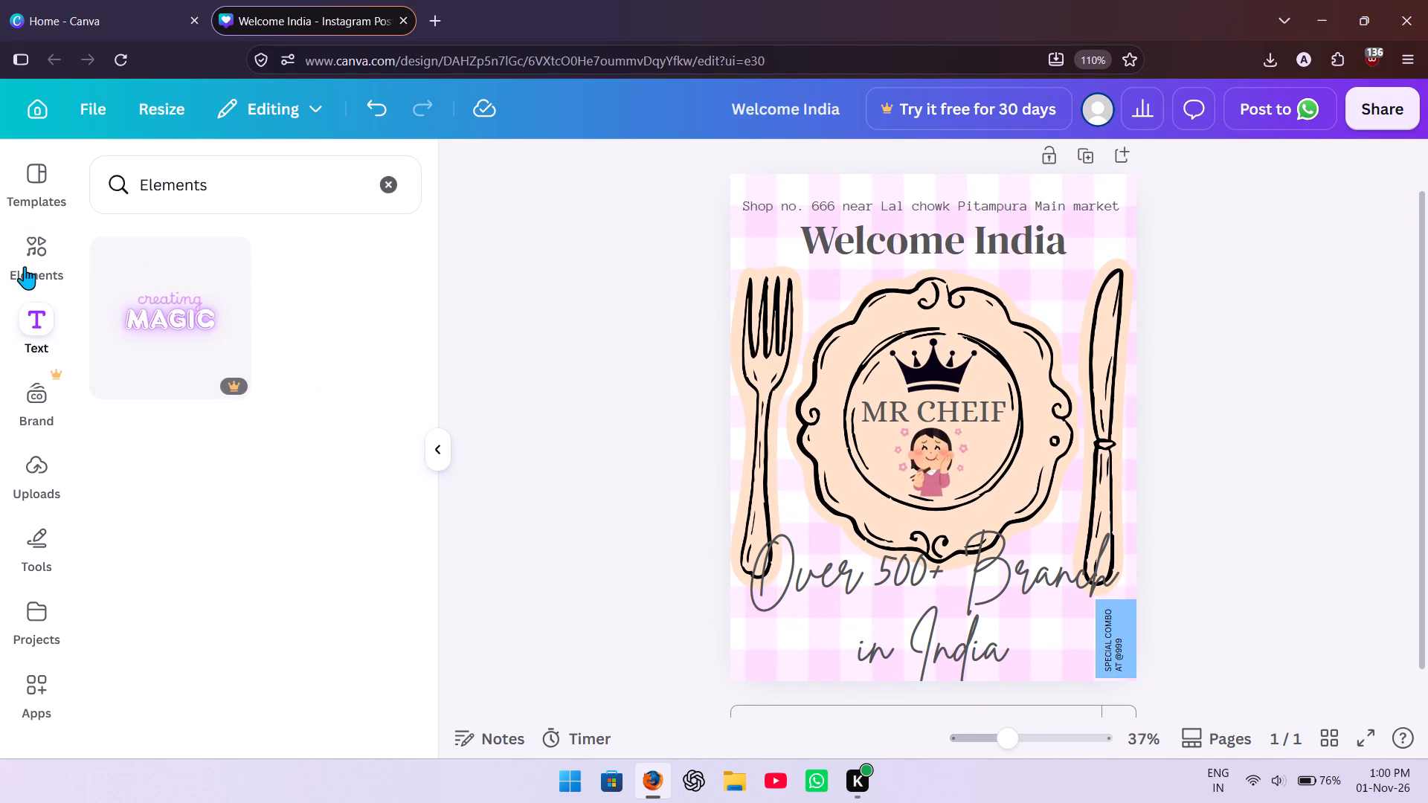
left_click(384, 191)
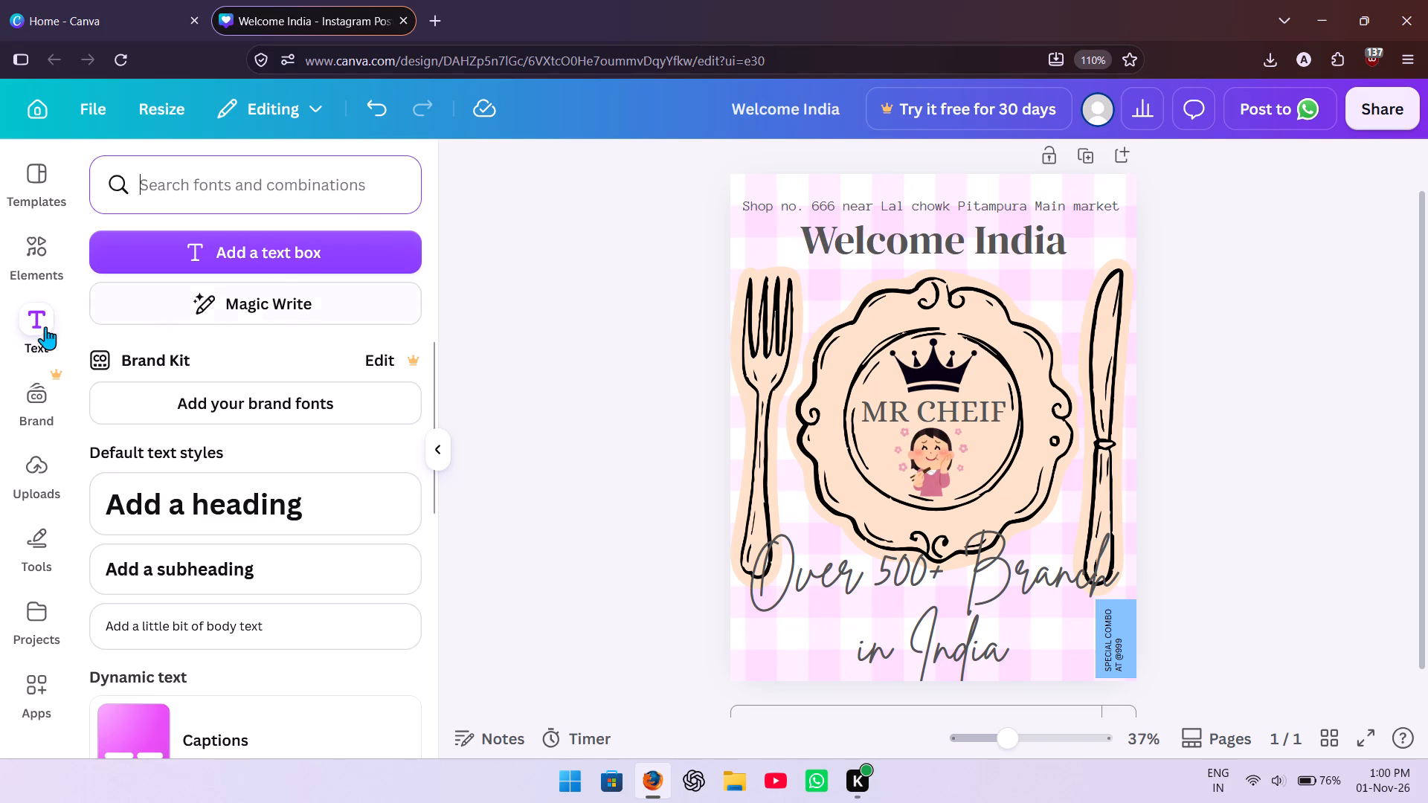
left_click(277, 242)
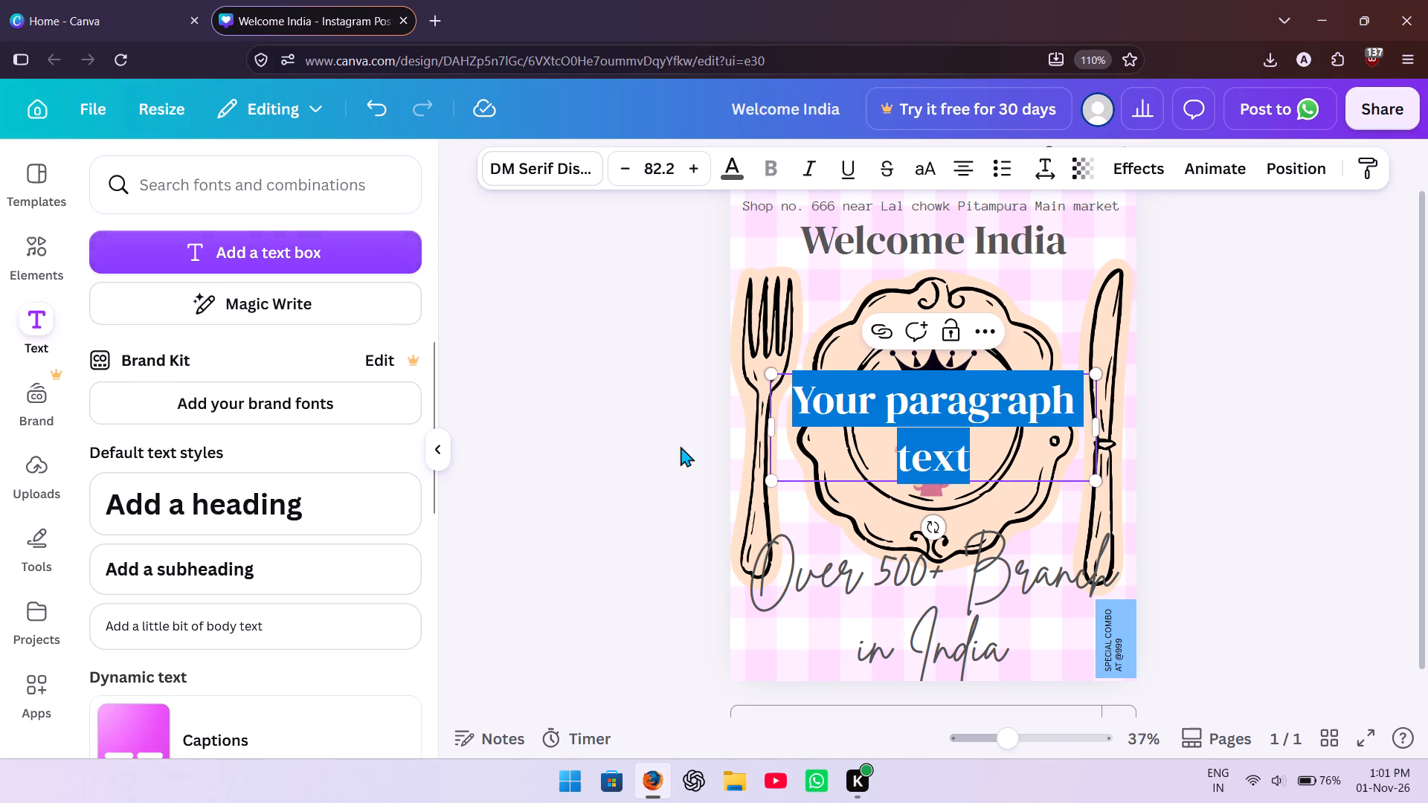
key("BackSpace")
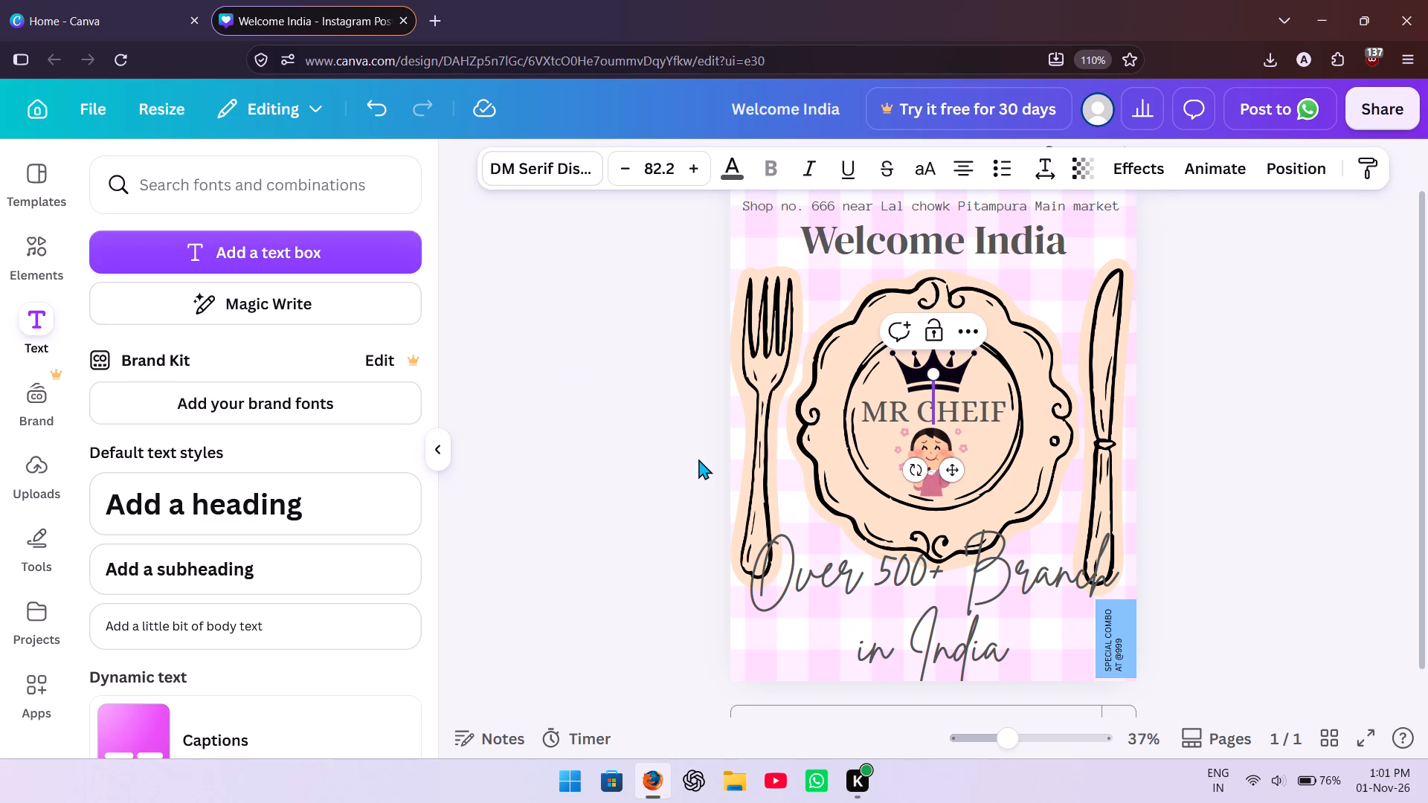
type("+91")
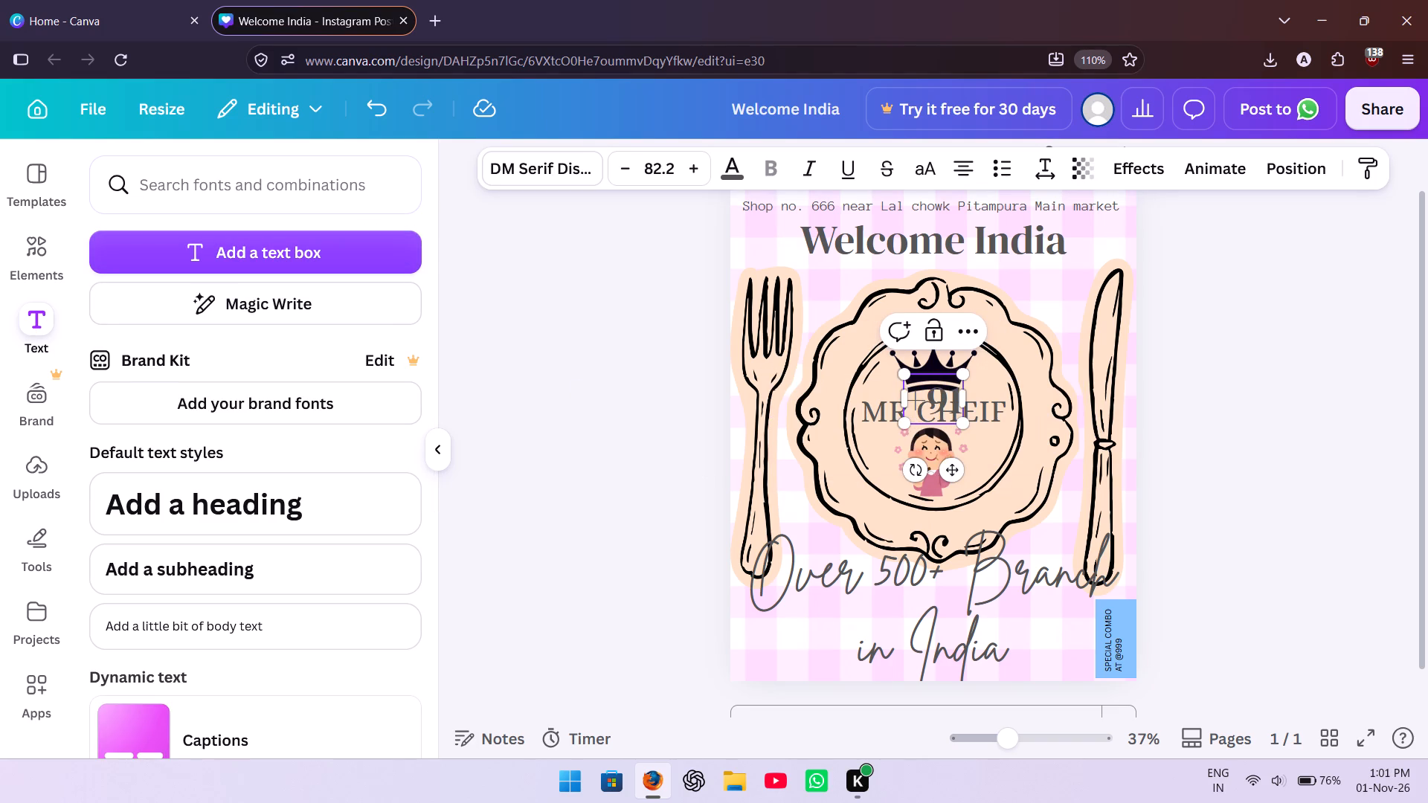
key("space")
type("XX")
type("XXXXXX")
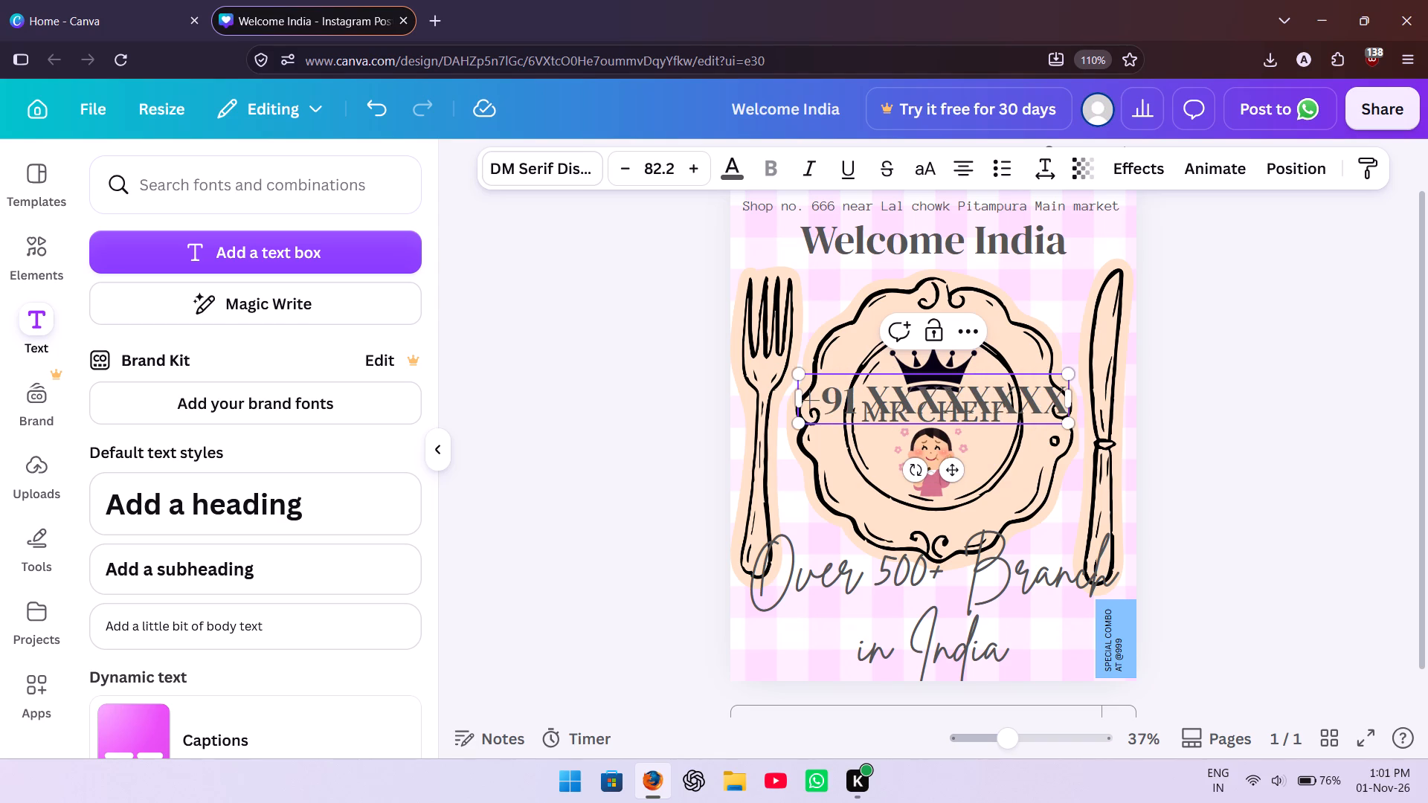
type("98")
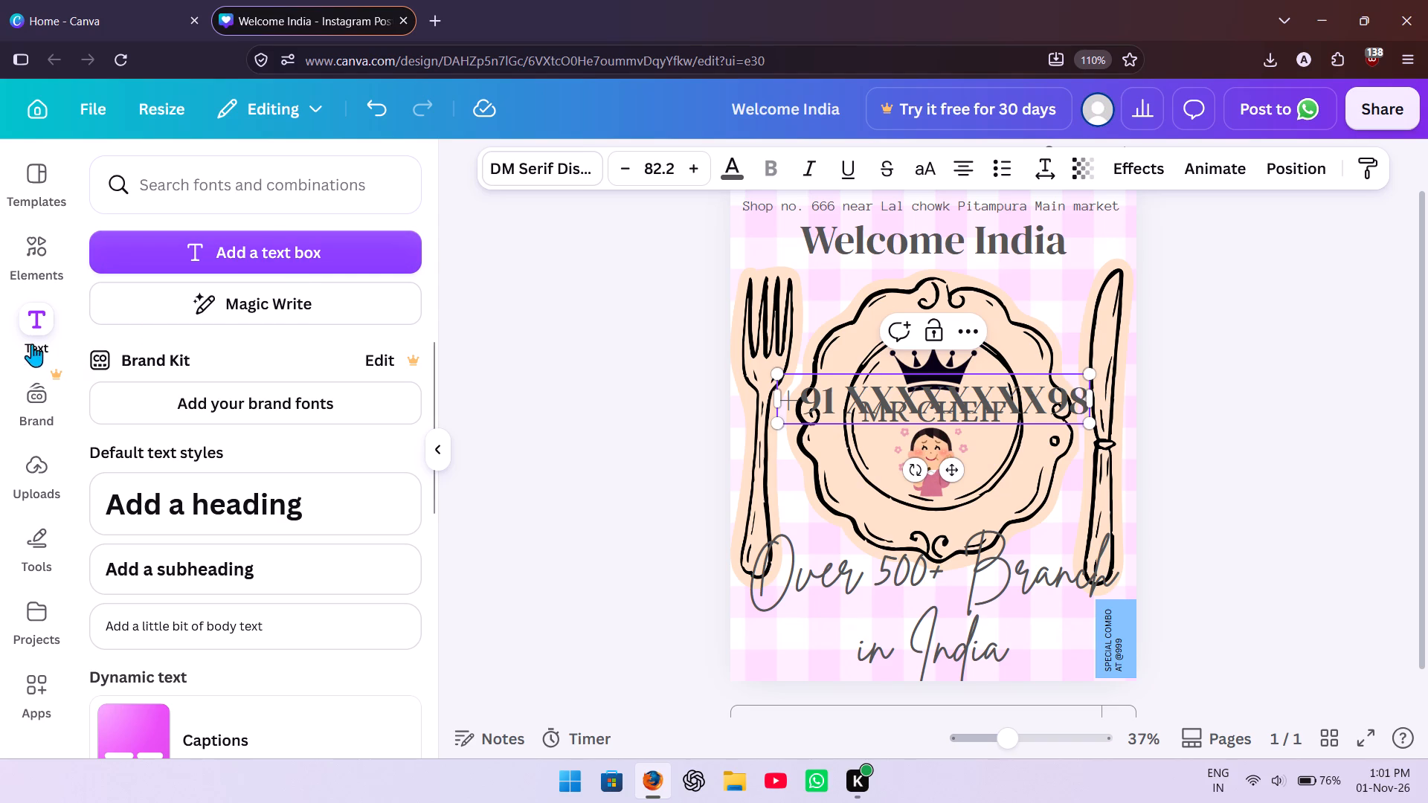
Set the phone number text's font to Schoolbell.
scroll(183, 485, "down", 6)
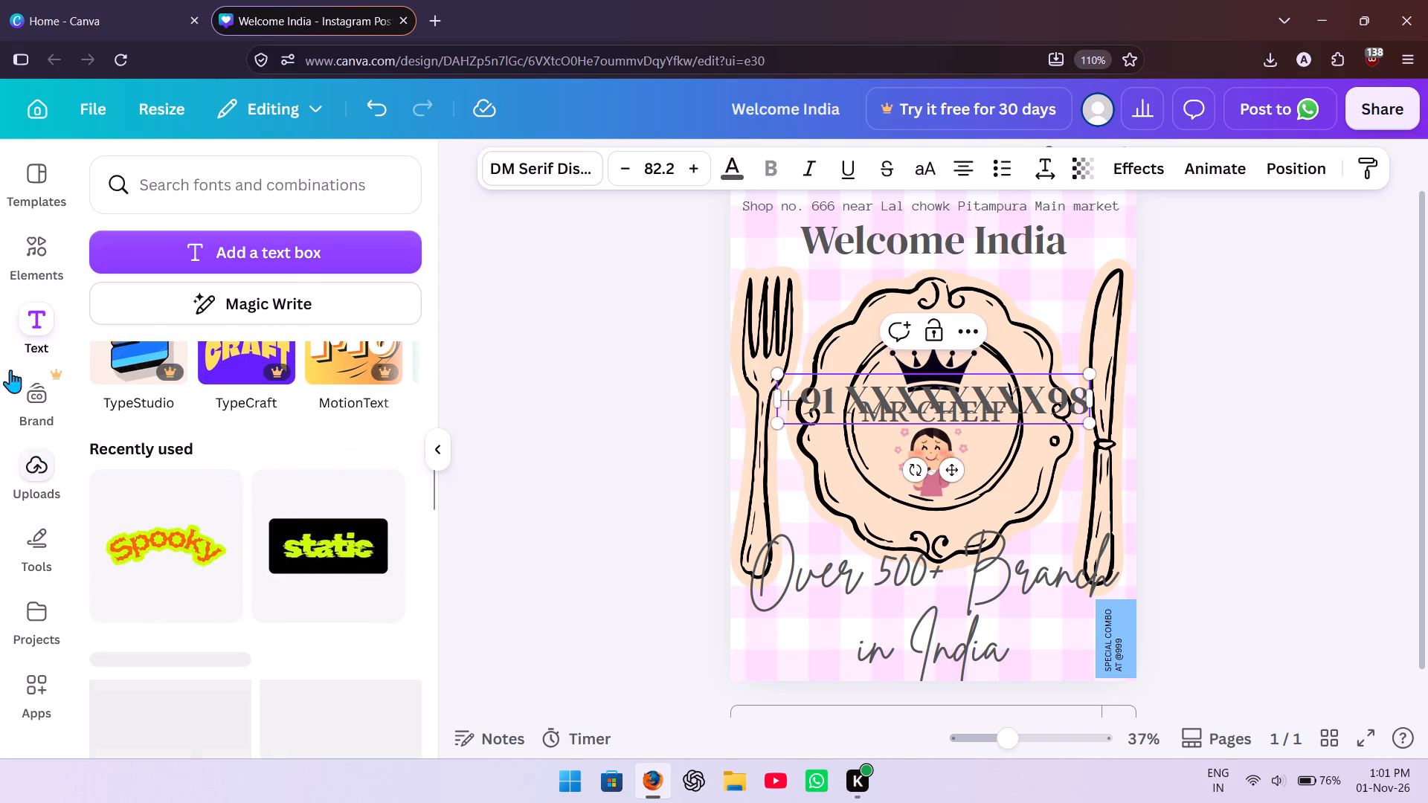
scroll(130, 256, "up", 7)
left_click(494, 169)
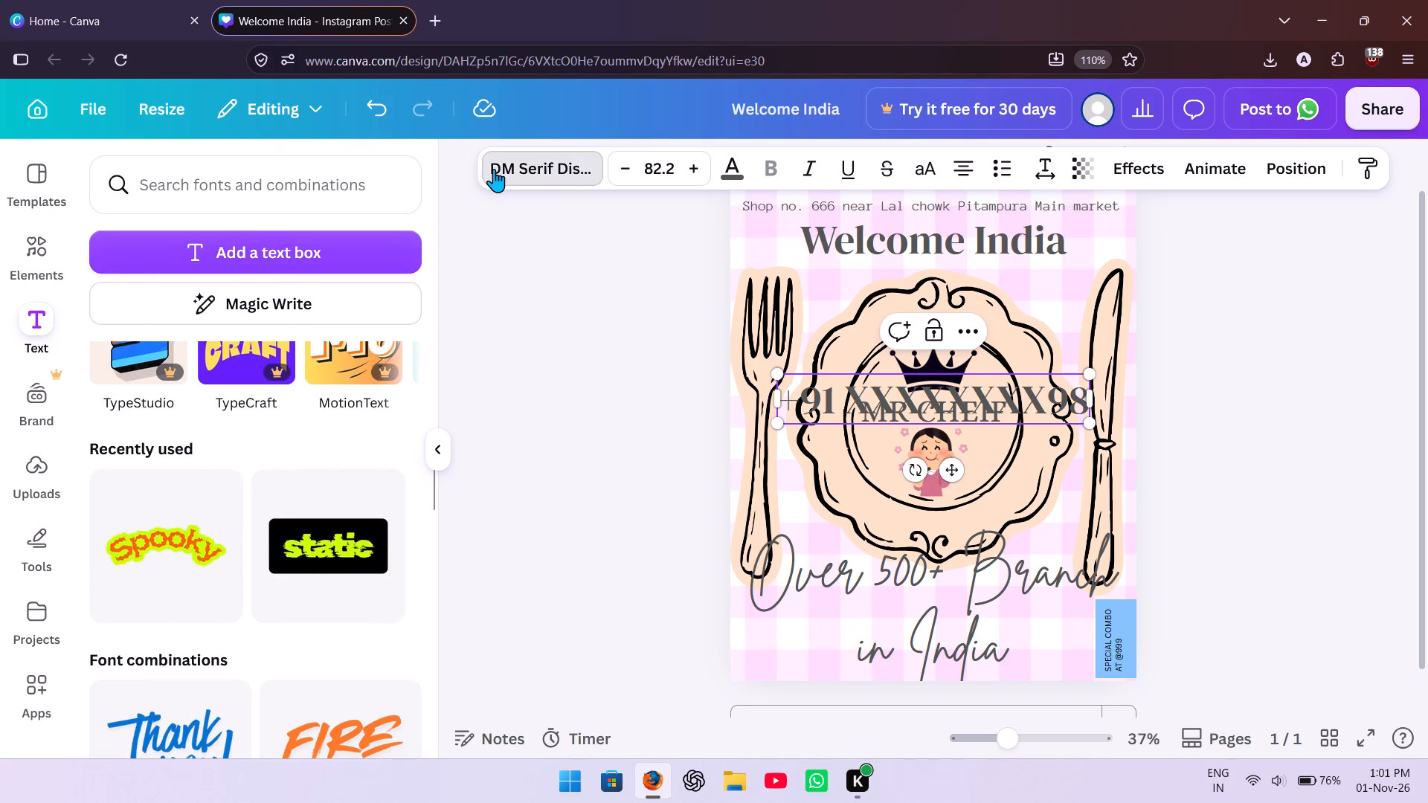
scroll(90, 410, "down", 12)
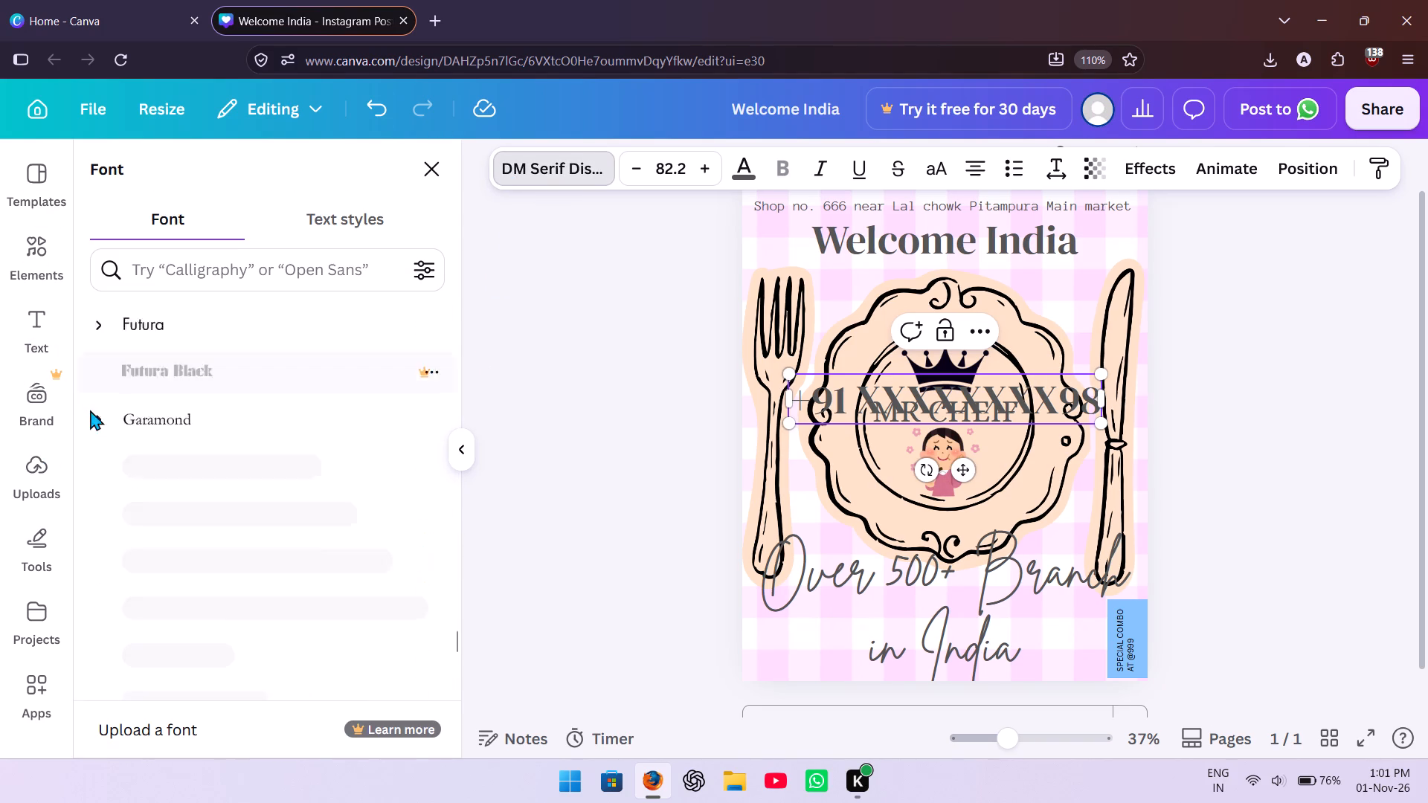
scroll(90, 410, "down", 9)
scroll(90, 410, "up", 2)
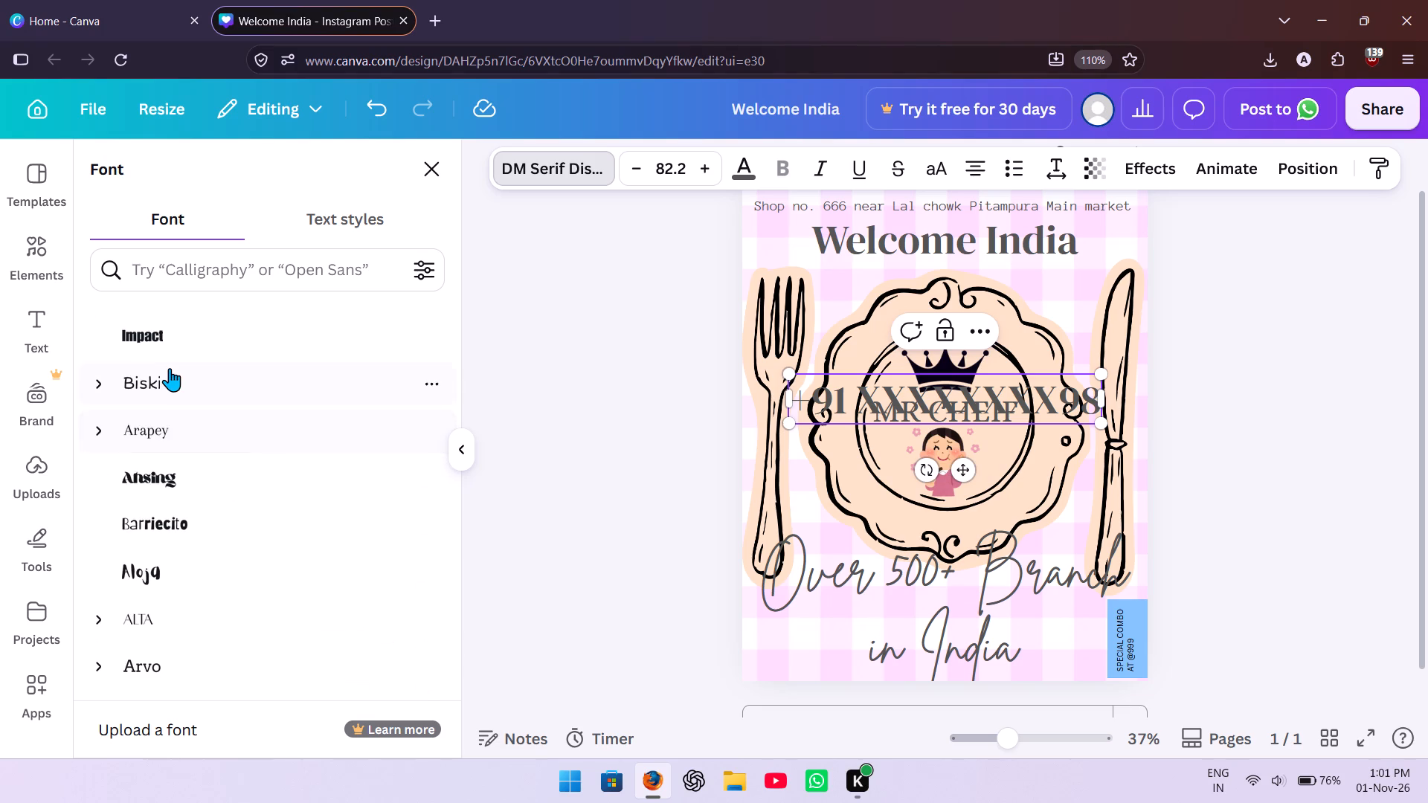
left_click(174, 434)
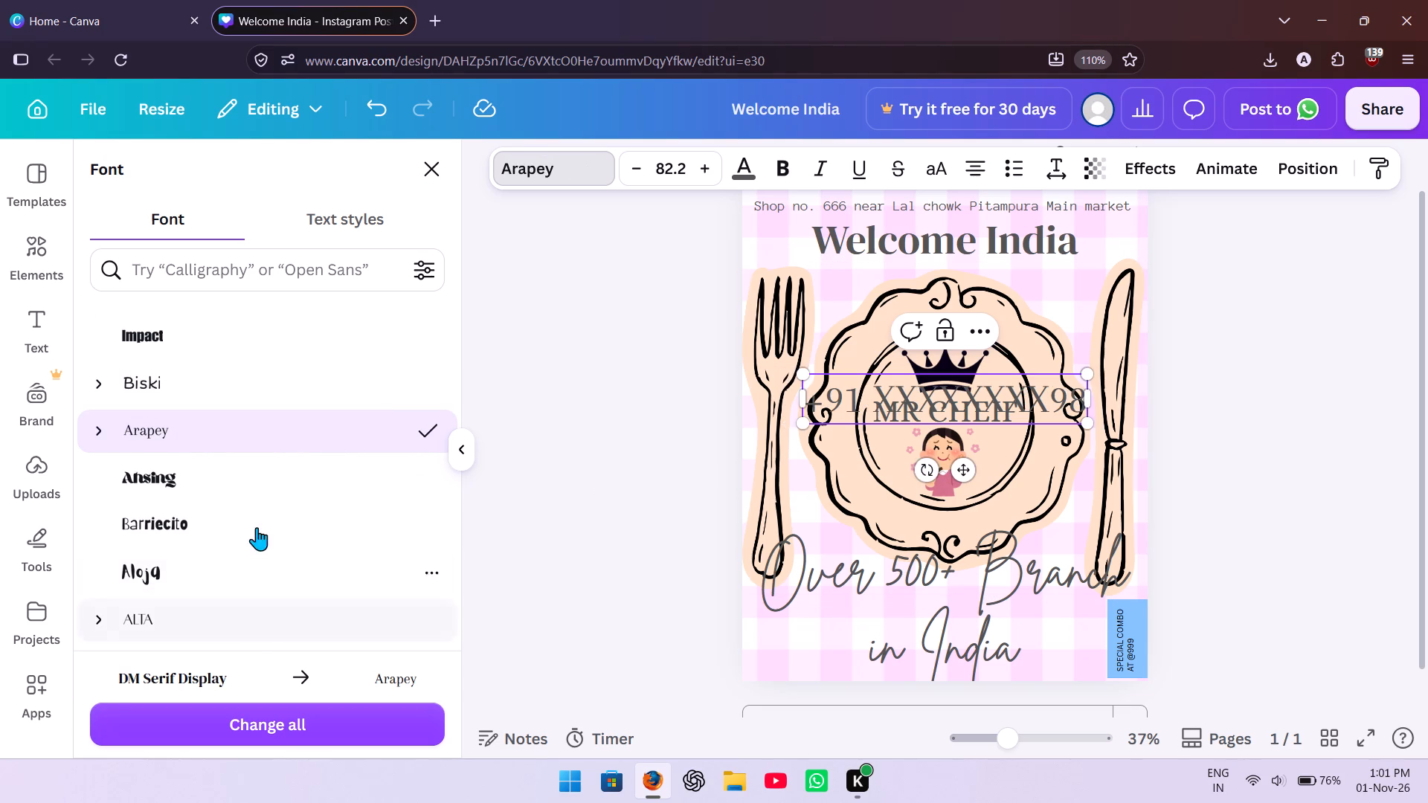
scroll(274, 519, "down", 9)
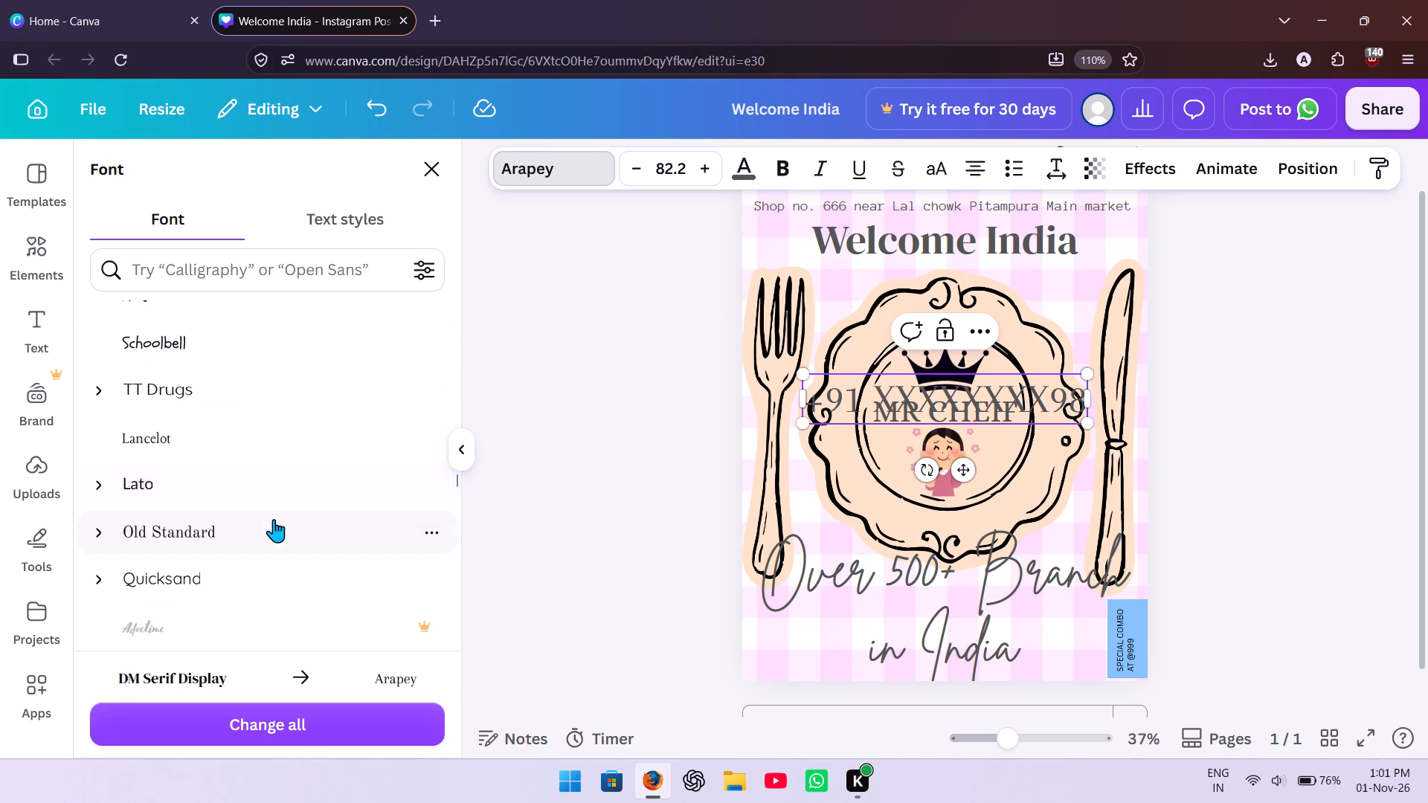
left_click(179, 349)
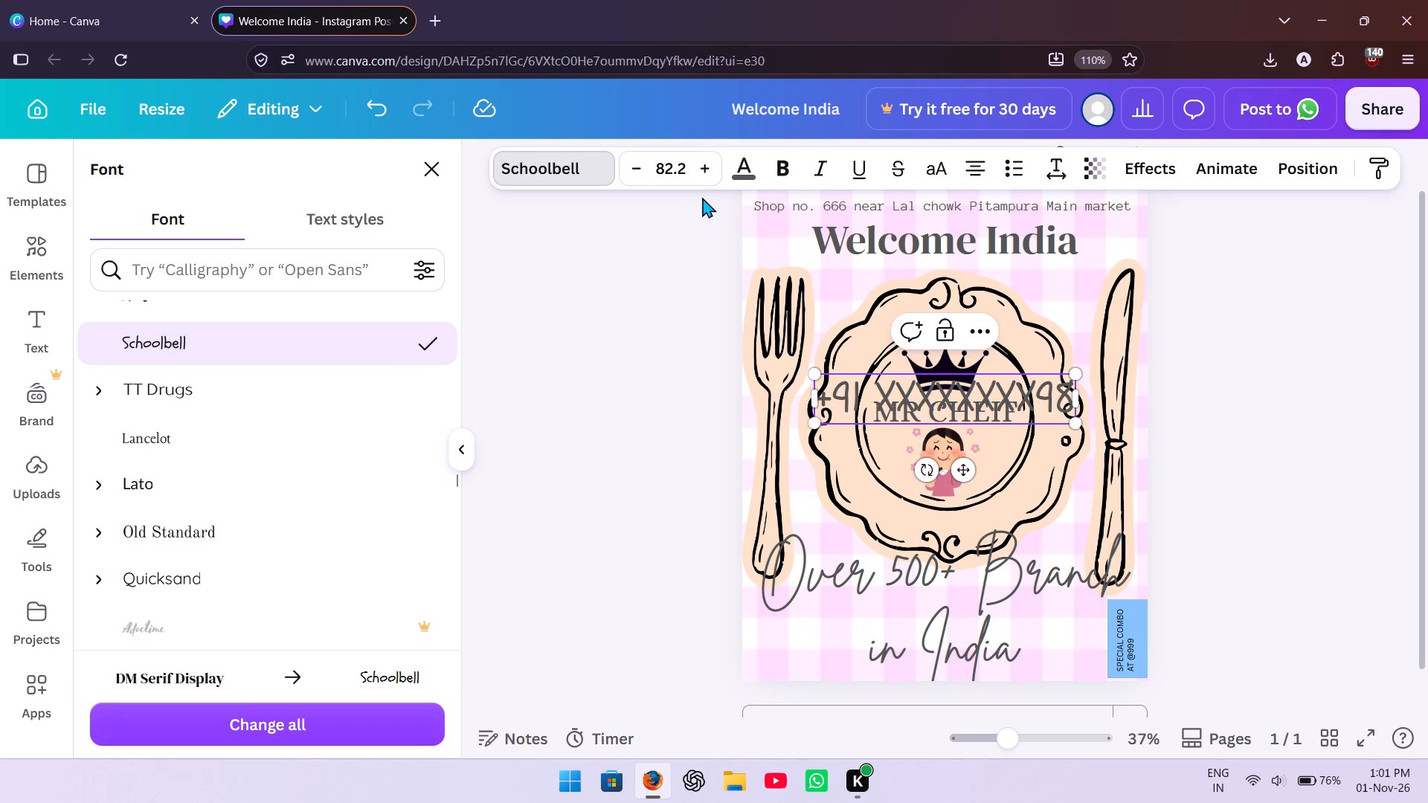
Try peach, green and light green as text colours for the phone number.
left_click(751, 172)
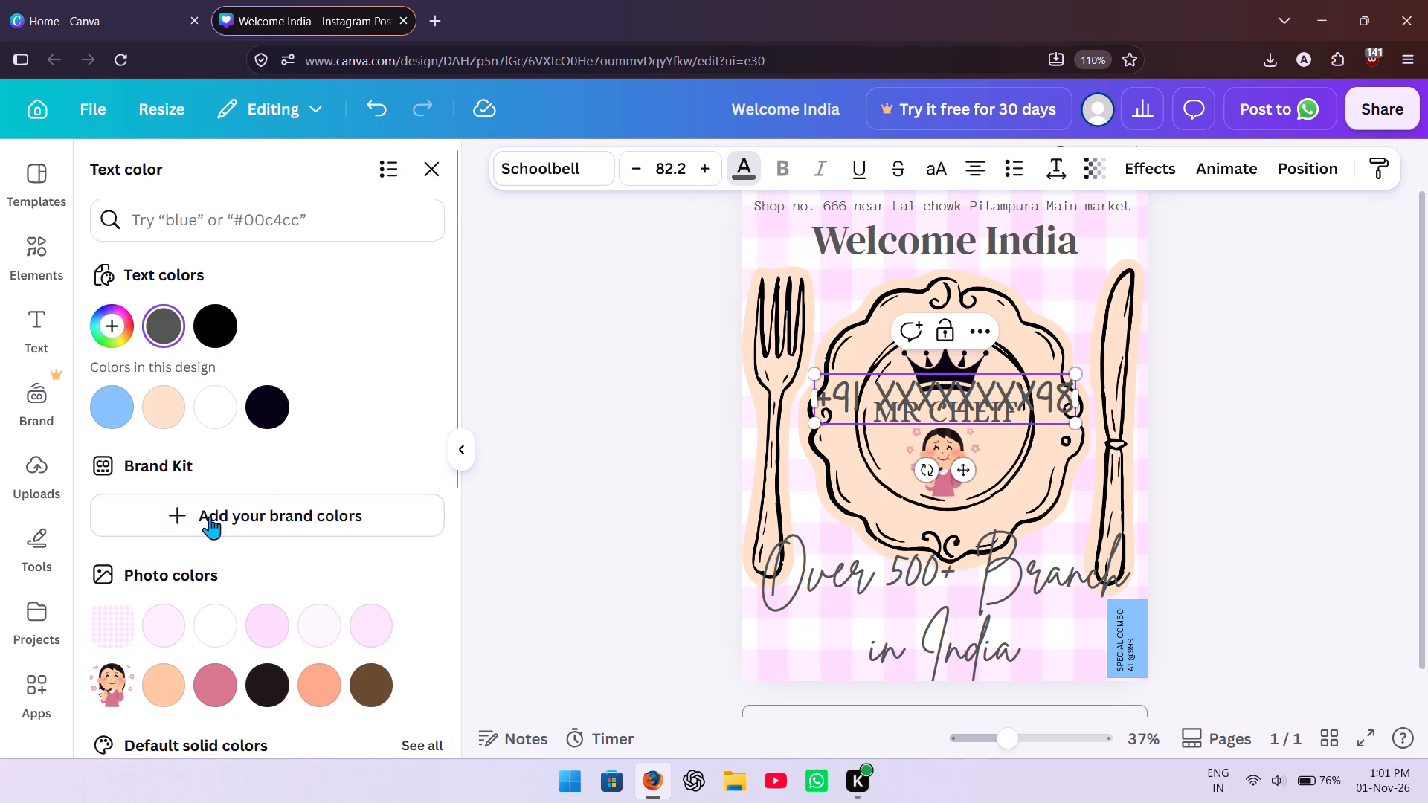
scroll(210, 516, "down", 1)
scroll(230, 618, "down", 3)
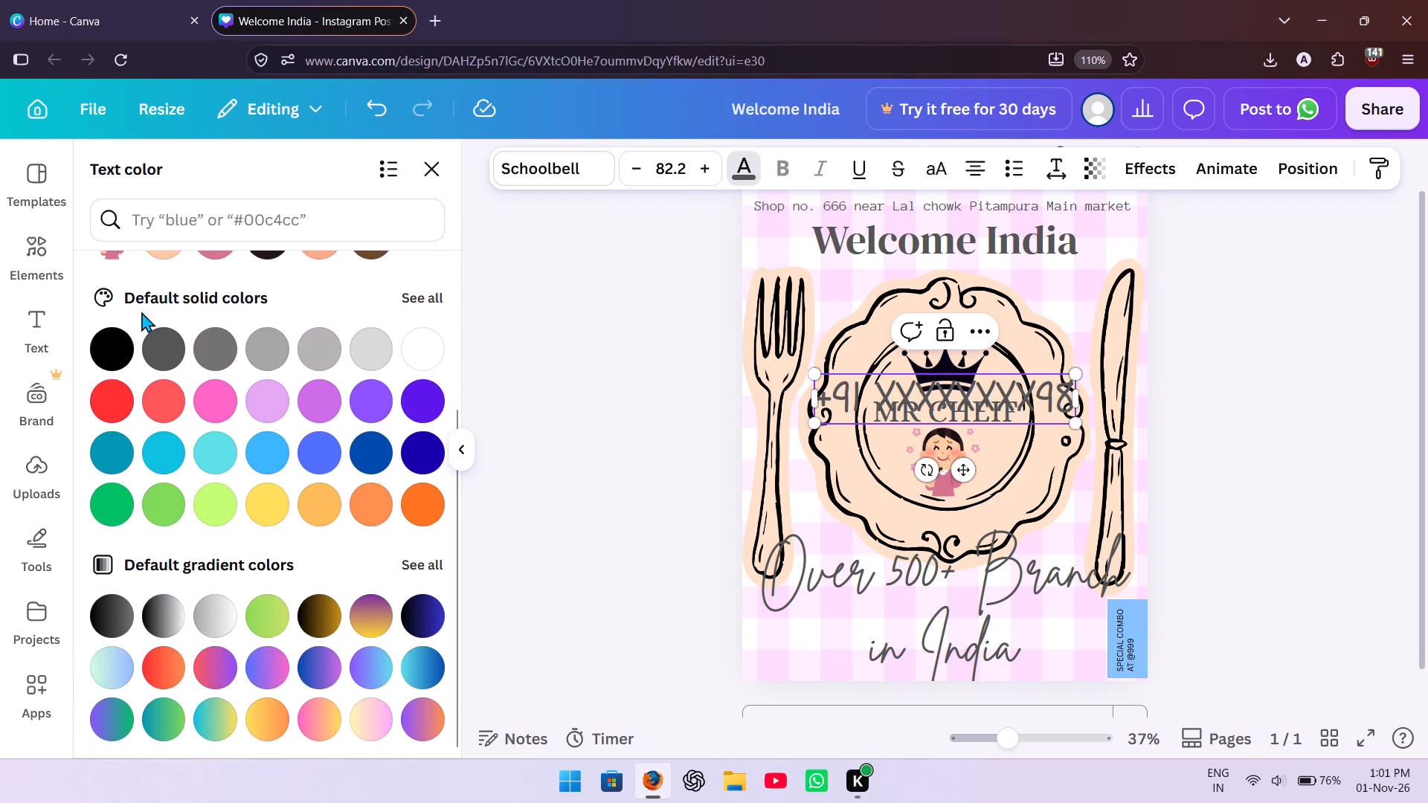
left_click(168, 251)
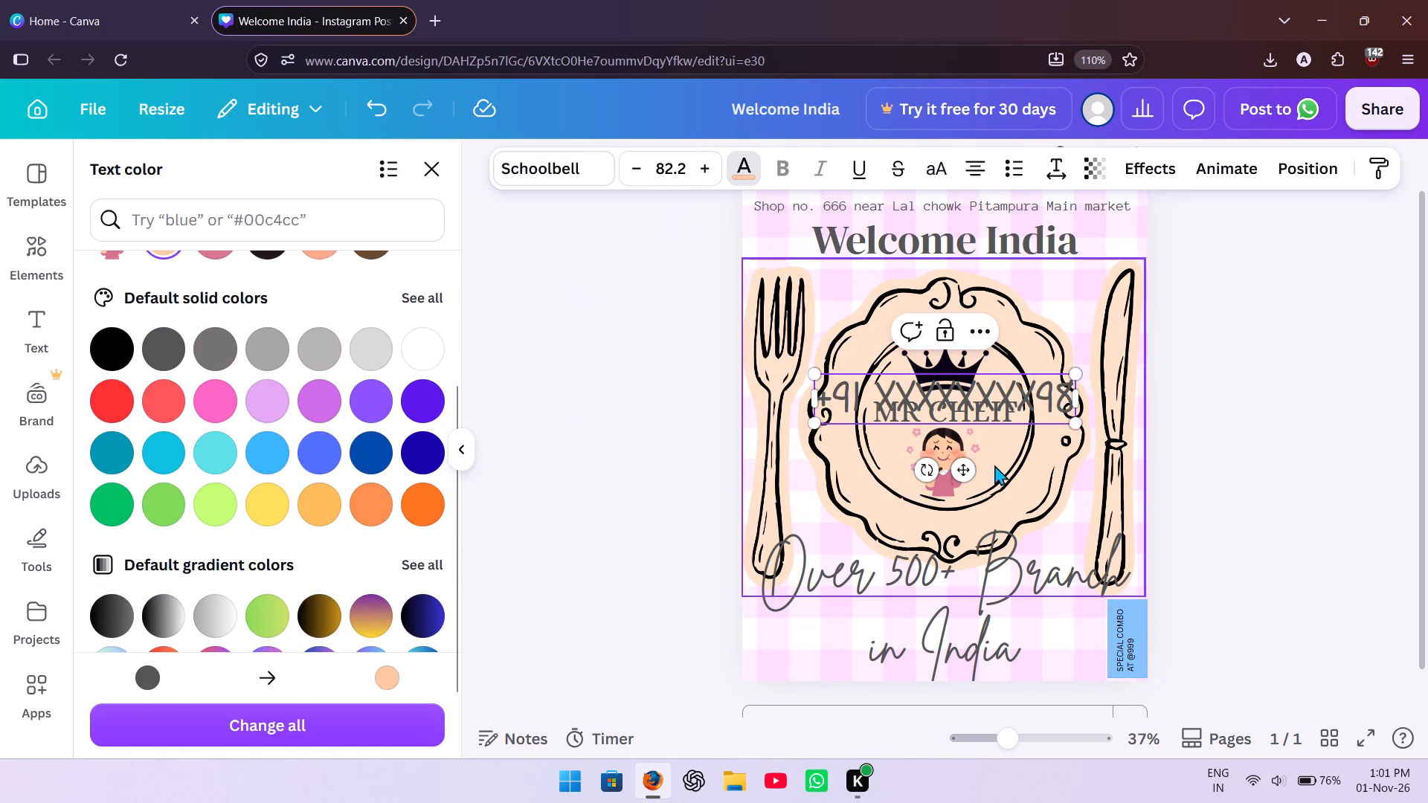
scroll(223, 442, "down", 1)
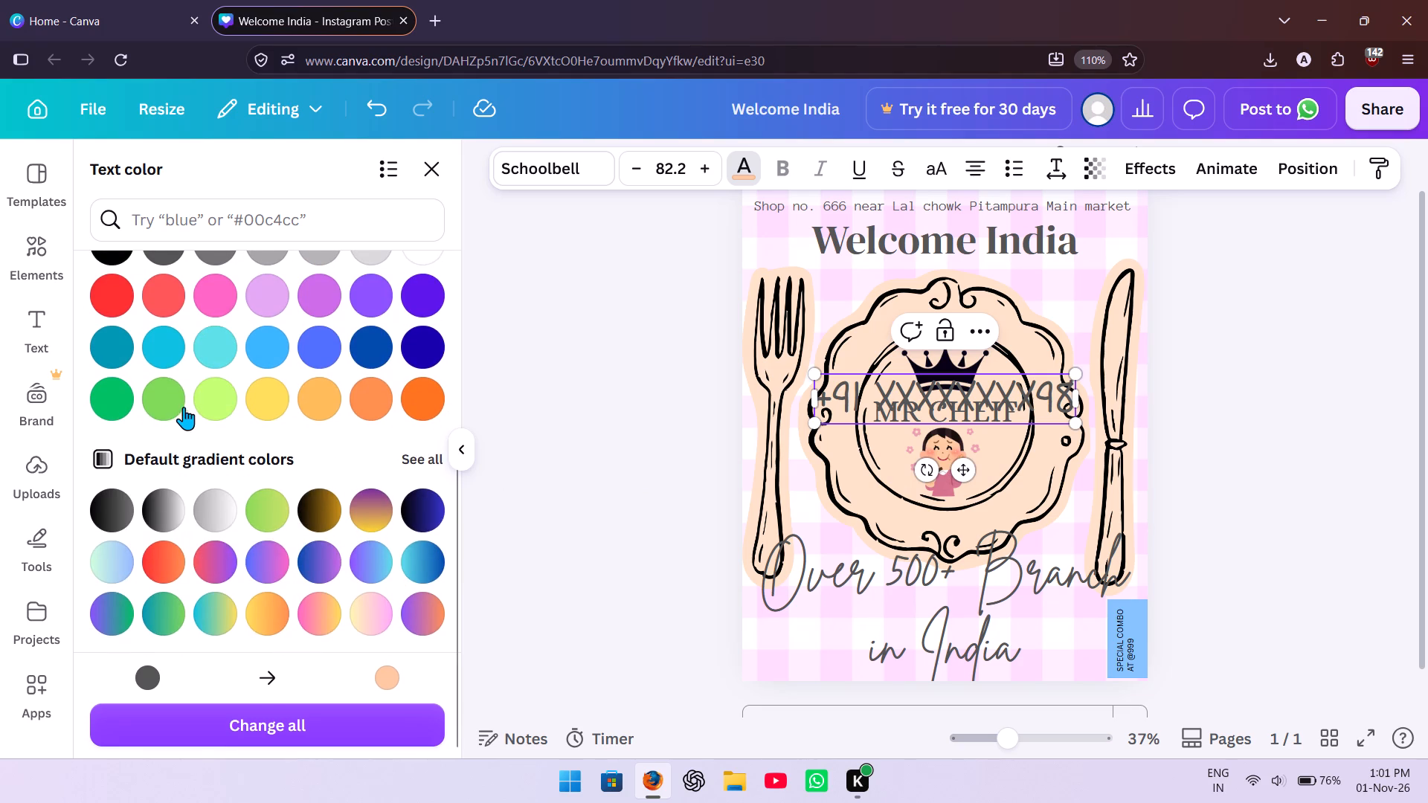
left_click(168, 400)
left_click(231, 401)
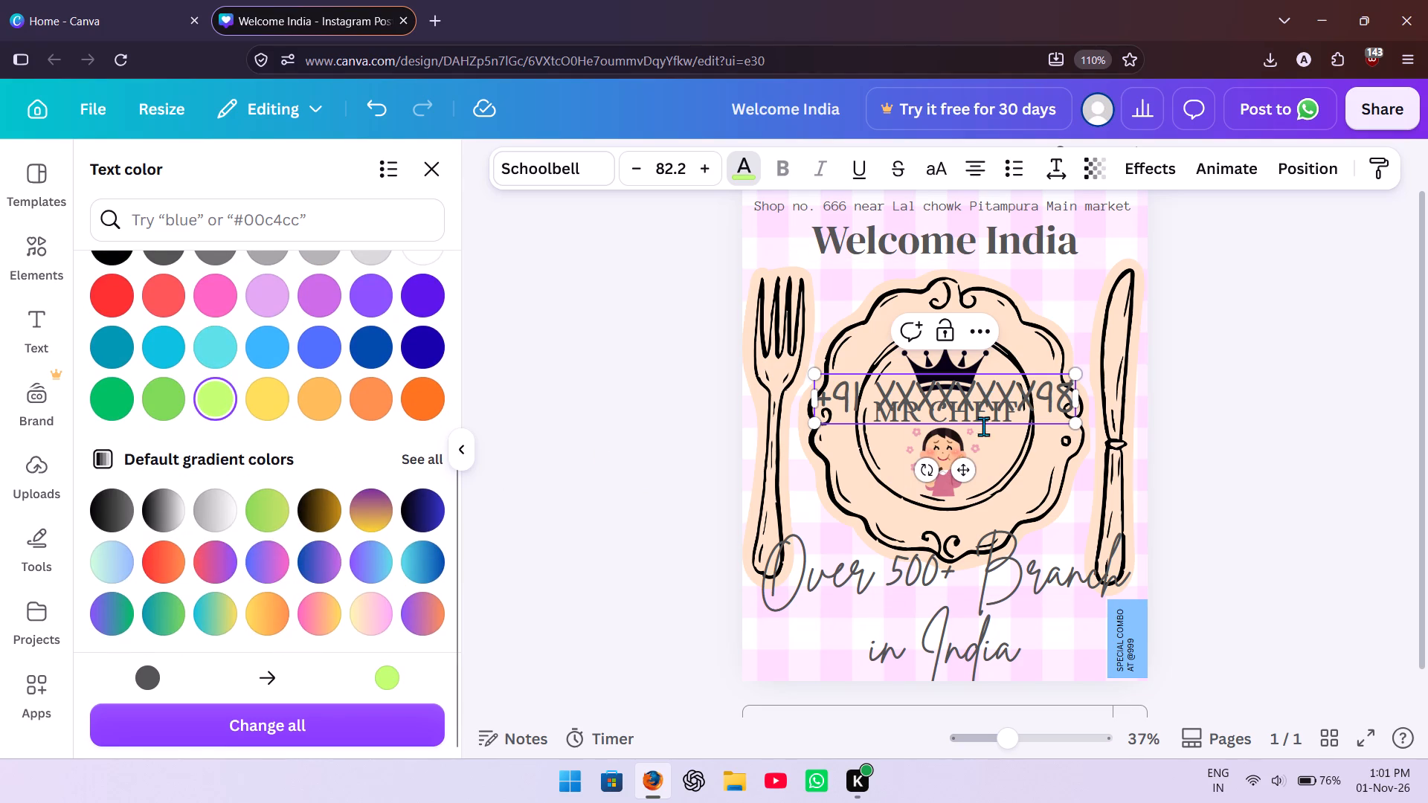
Move the phone number to the top of the page, above "Welcome India" and centred over the shop address line.
left_click_drag(961, 463, 984, 562)
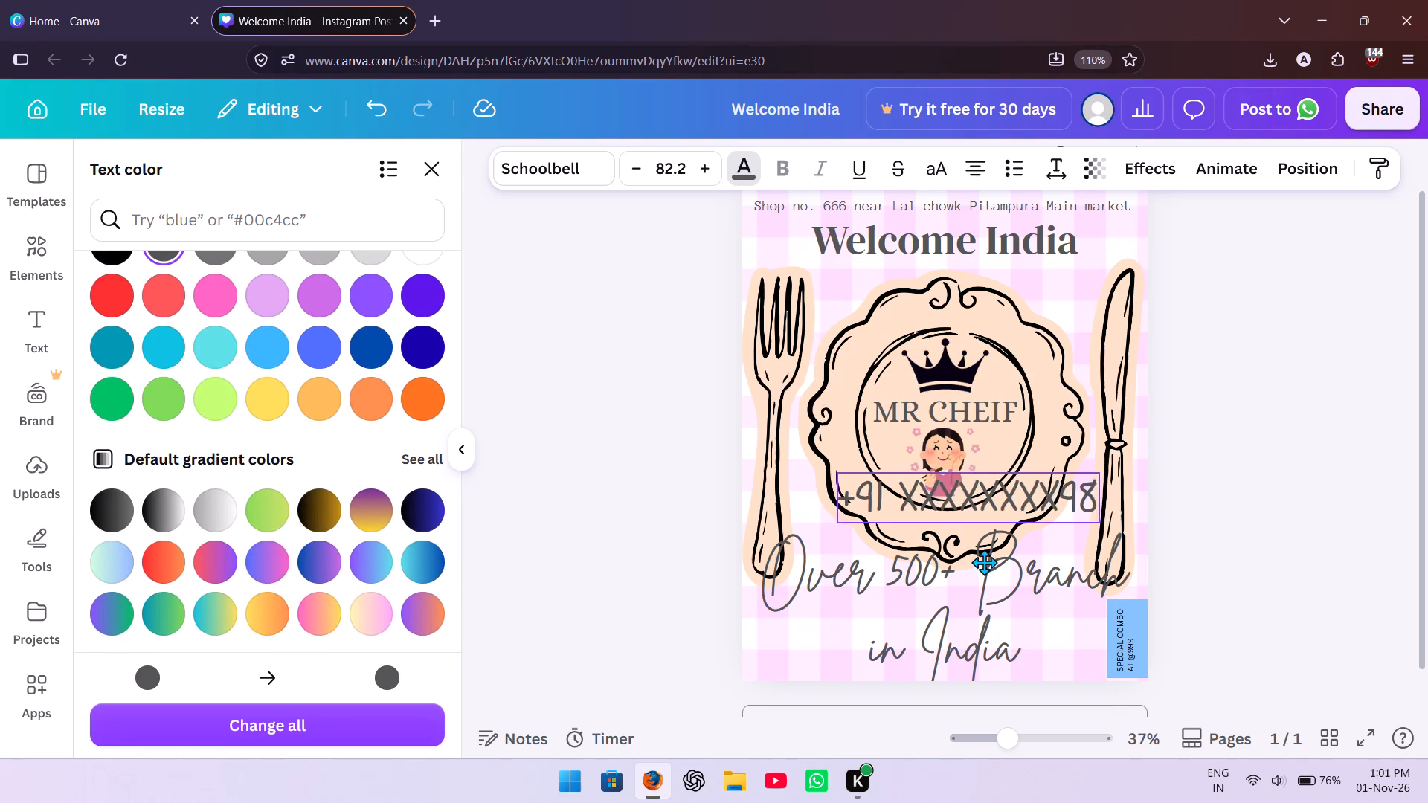
left_click_drag(984, 562, 1024, 274)
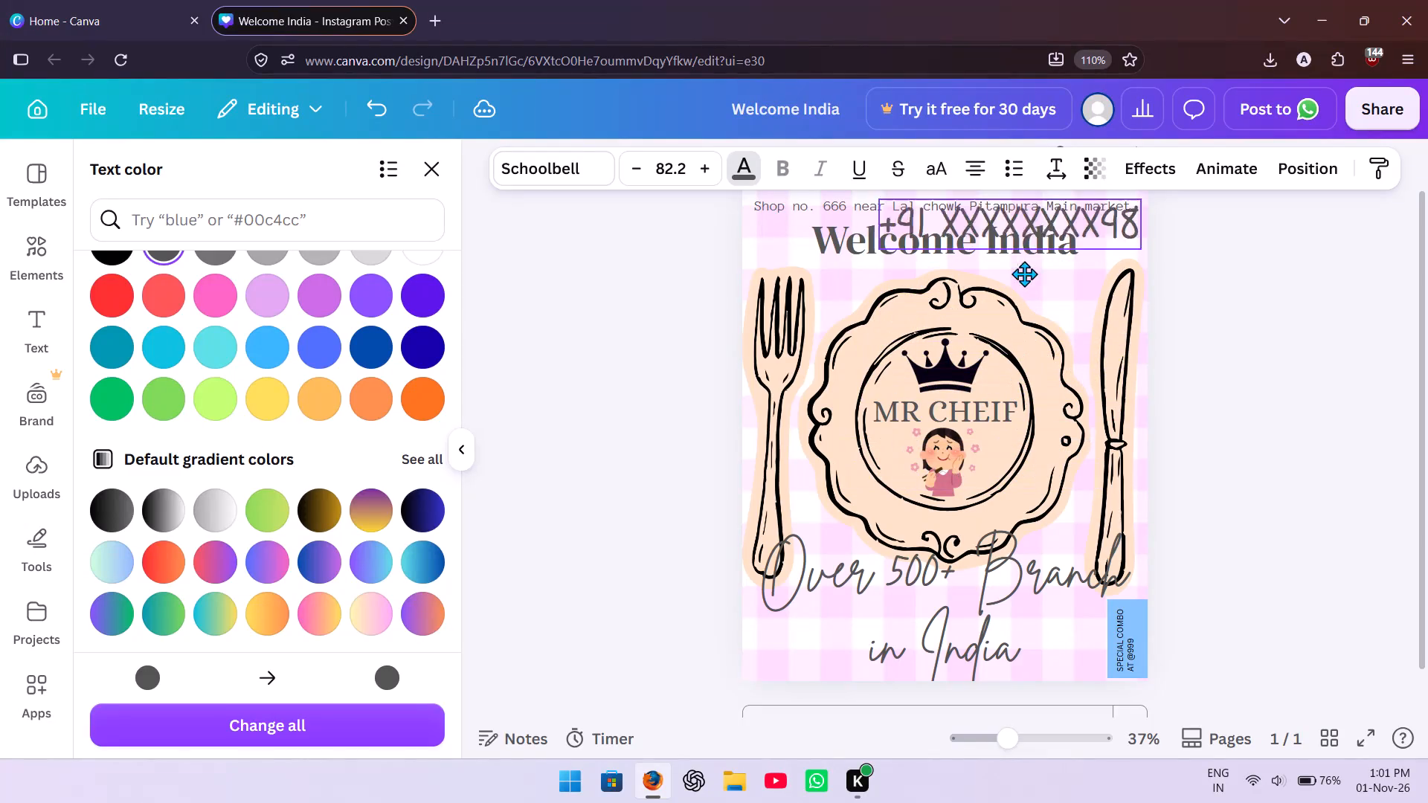
left_click_drag(1024, 274, 976, 259)
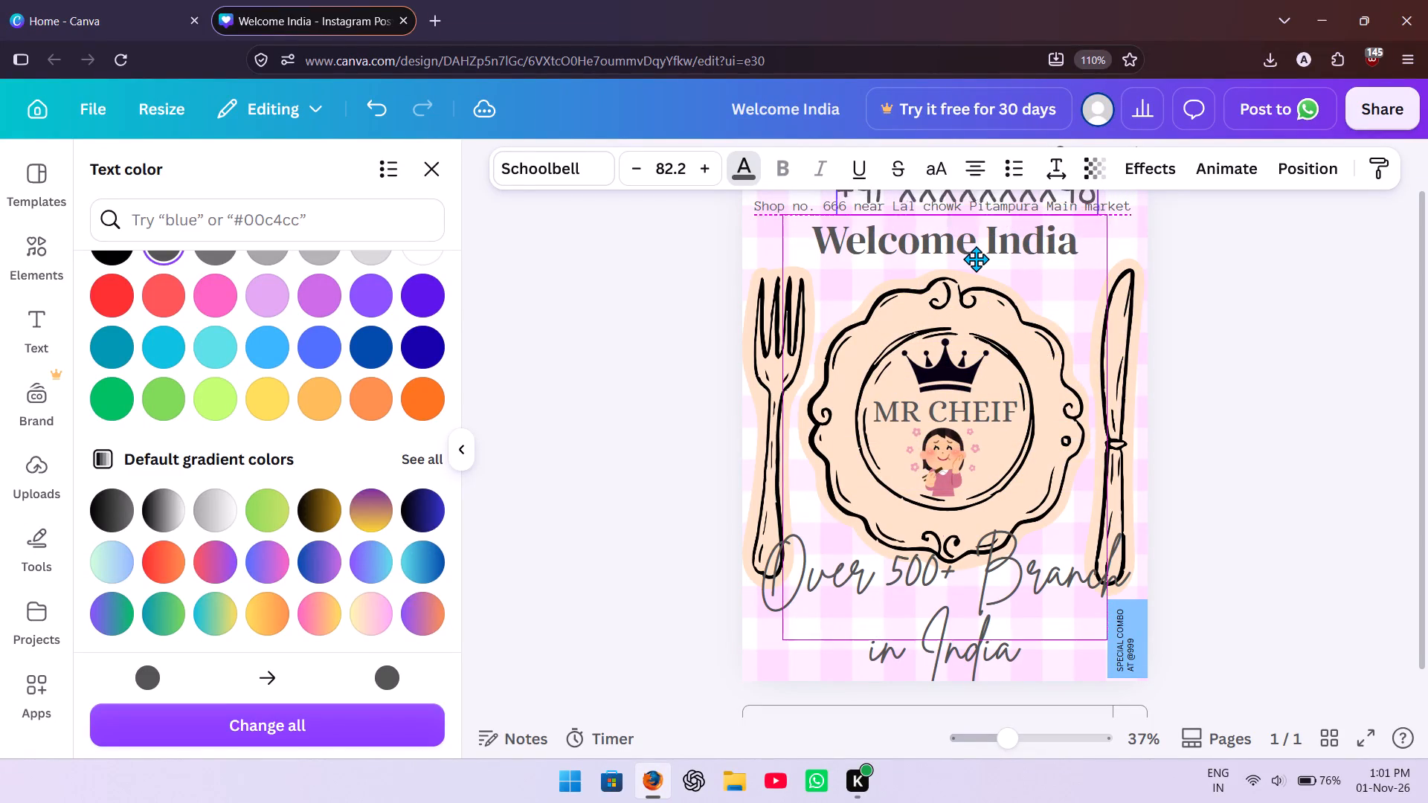
left_click_drag(976, 259, 968, 258)
Recolour the phone number text, trying pink first and settling on the light orange default solid colour.
scroll(457, 423, "up", 1)
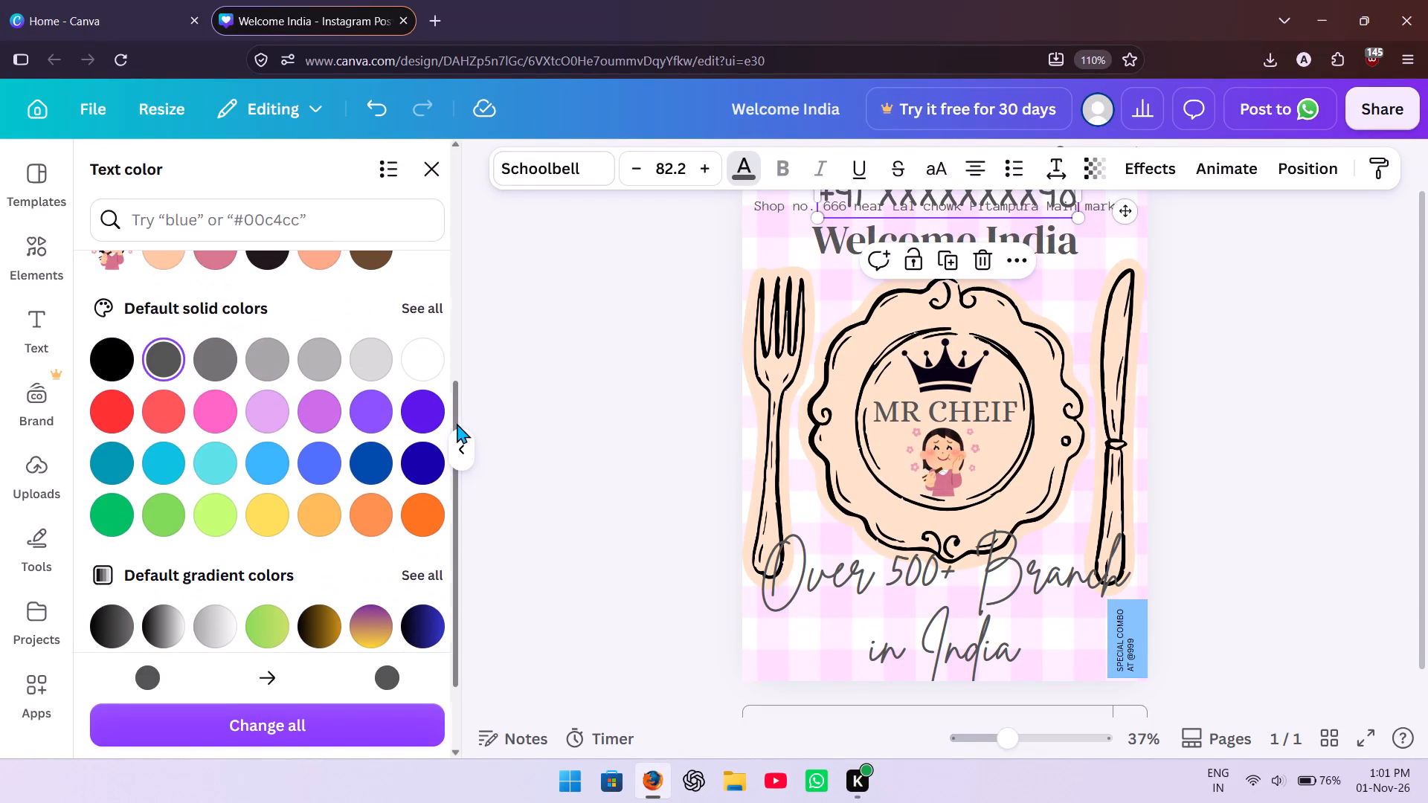
left_click(235, 403)
scroll(319, 419, "up", 1)
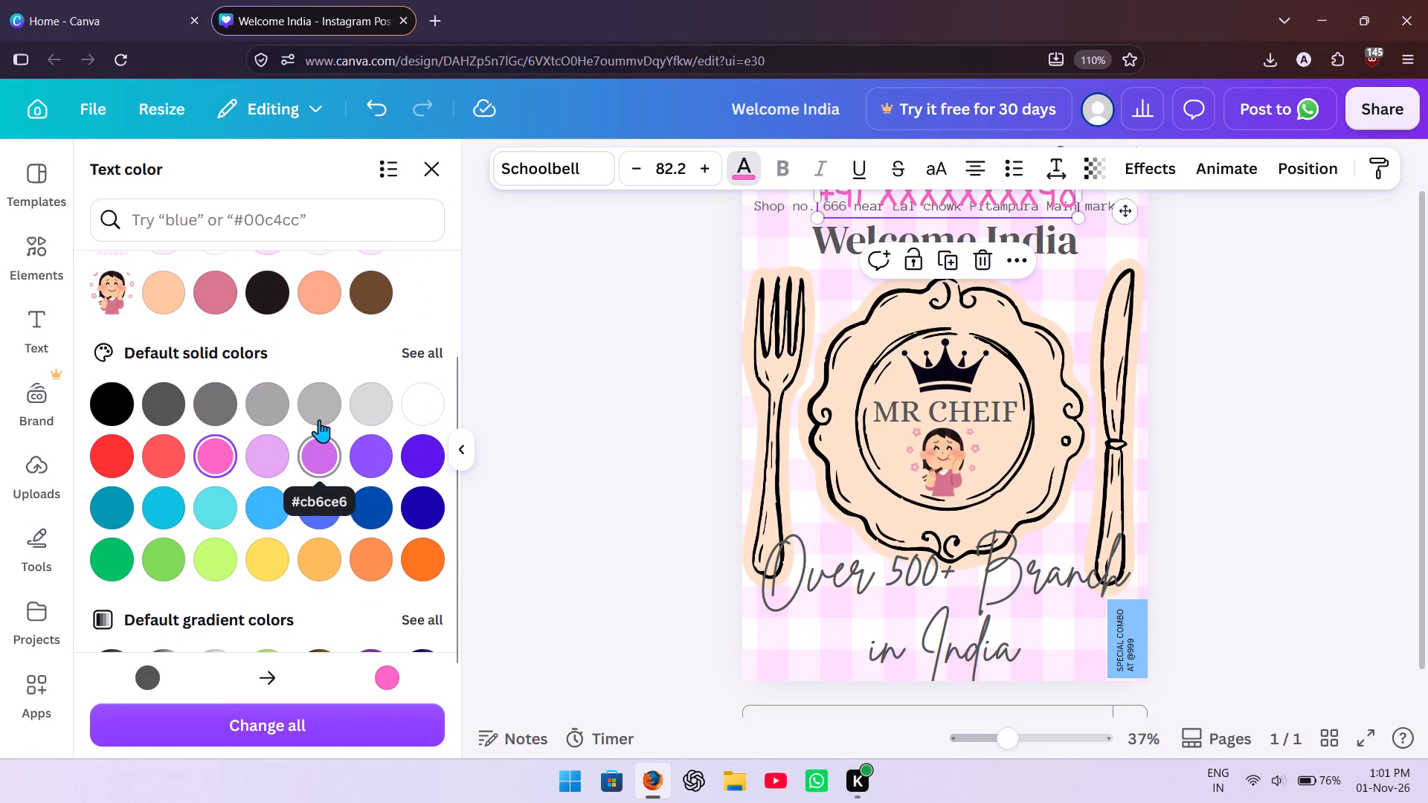
scroll(319, 419, "up", 1)
left_click(369, 561)
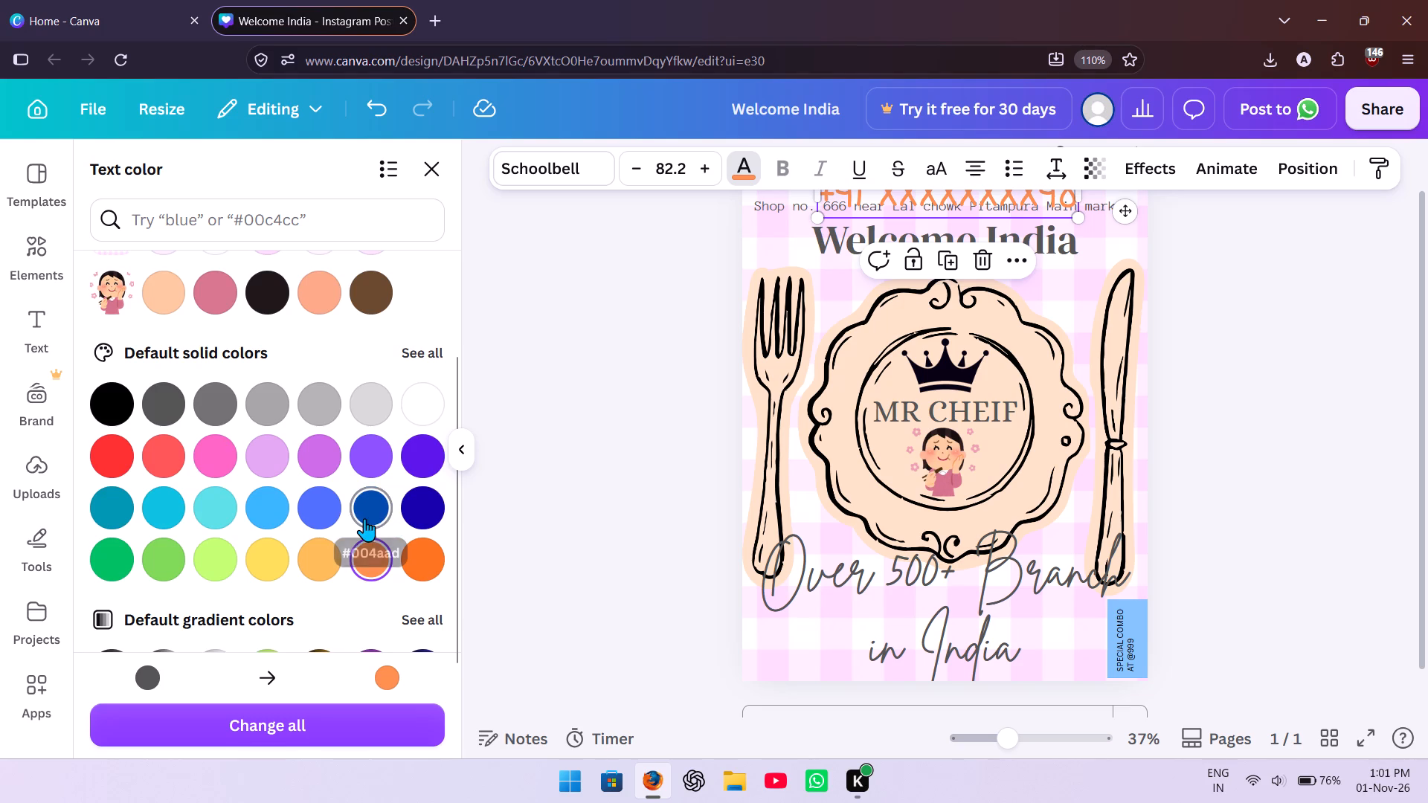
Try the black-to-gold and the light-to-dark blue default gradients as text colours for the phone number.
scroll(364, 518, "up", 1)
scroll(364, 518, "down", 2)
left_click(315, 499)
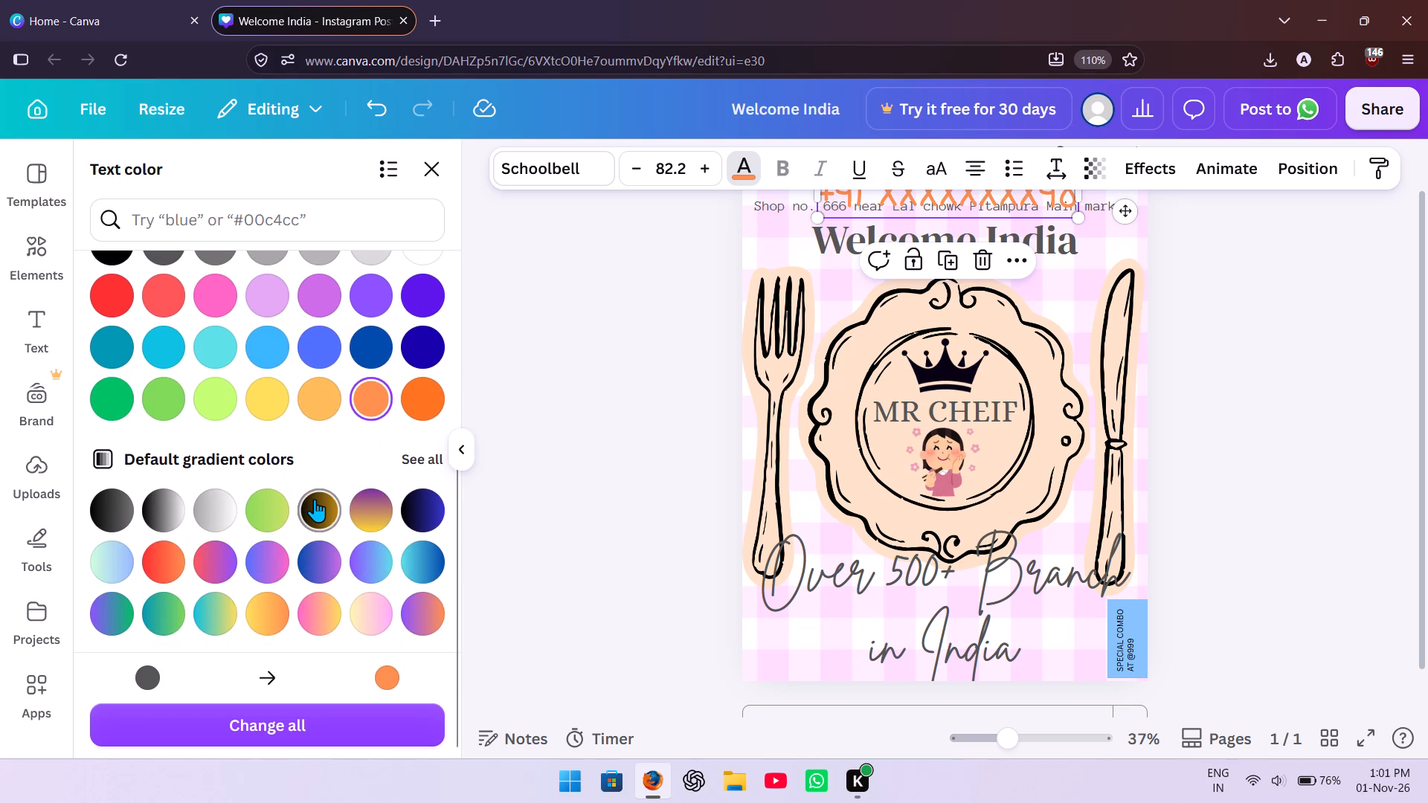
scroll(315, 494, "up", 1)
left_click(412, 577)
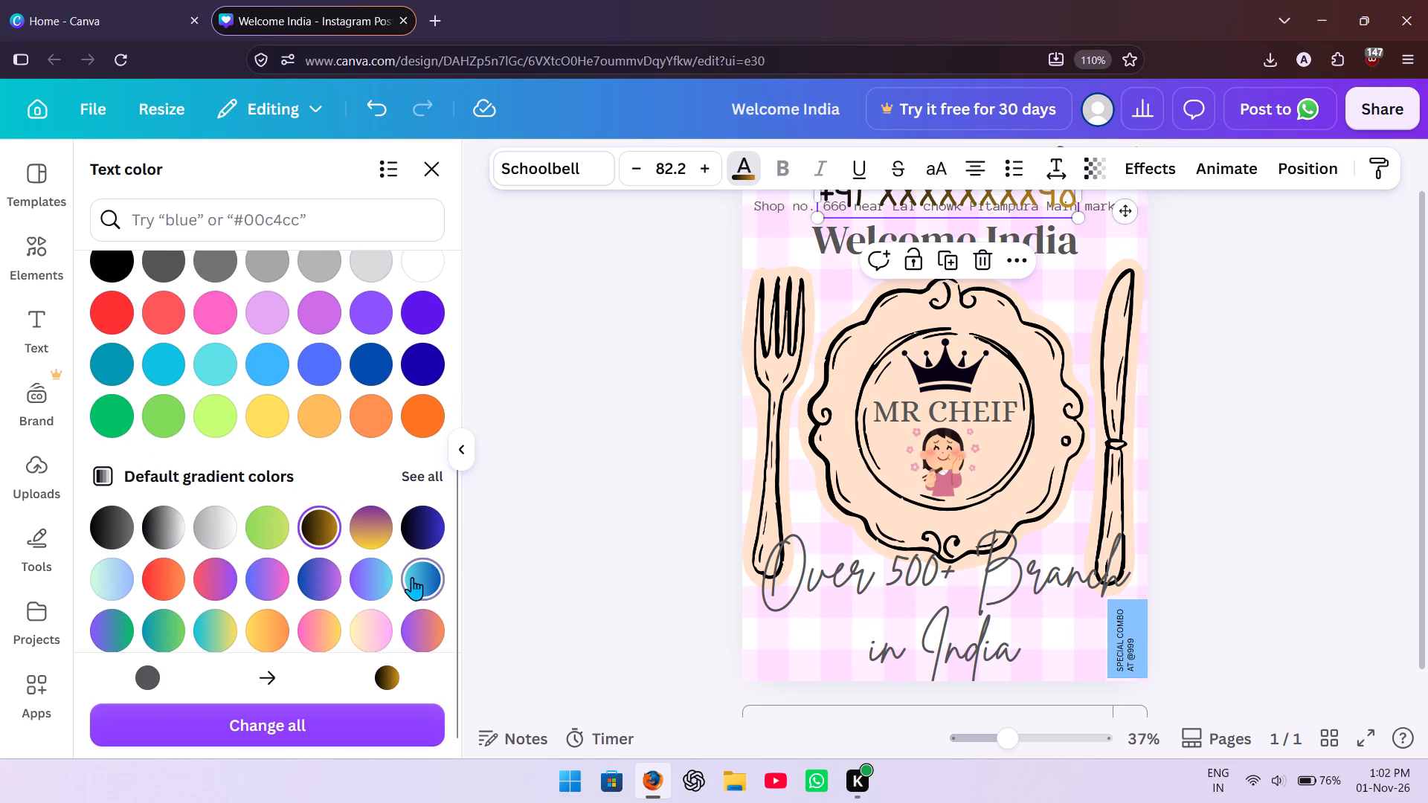
Recolour the phone number text from the girl graphic's photo colours, trying peach and salmon first and settling on brown.
scroll(324, 377, "up", 2)
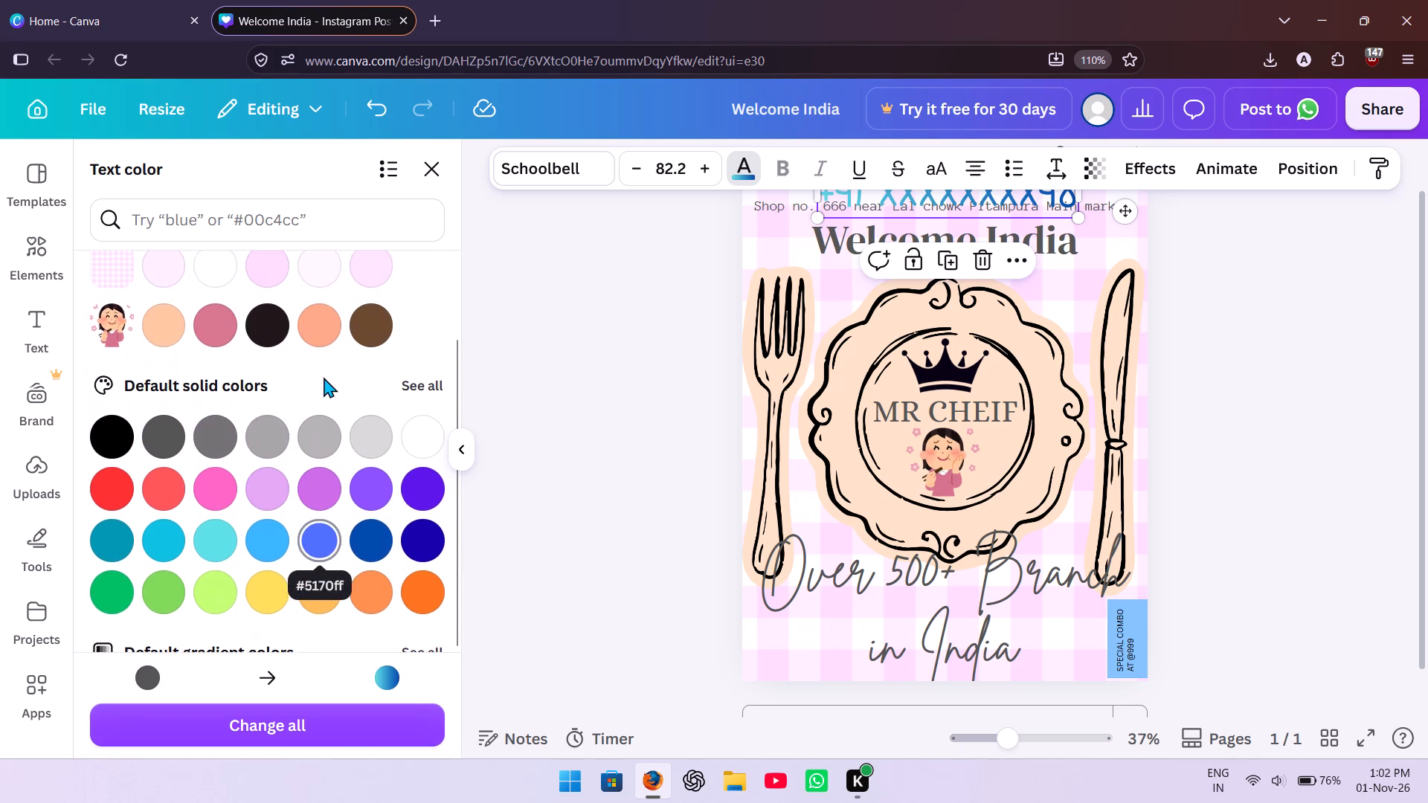
left_click(175, 335)
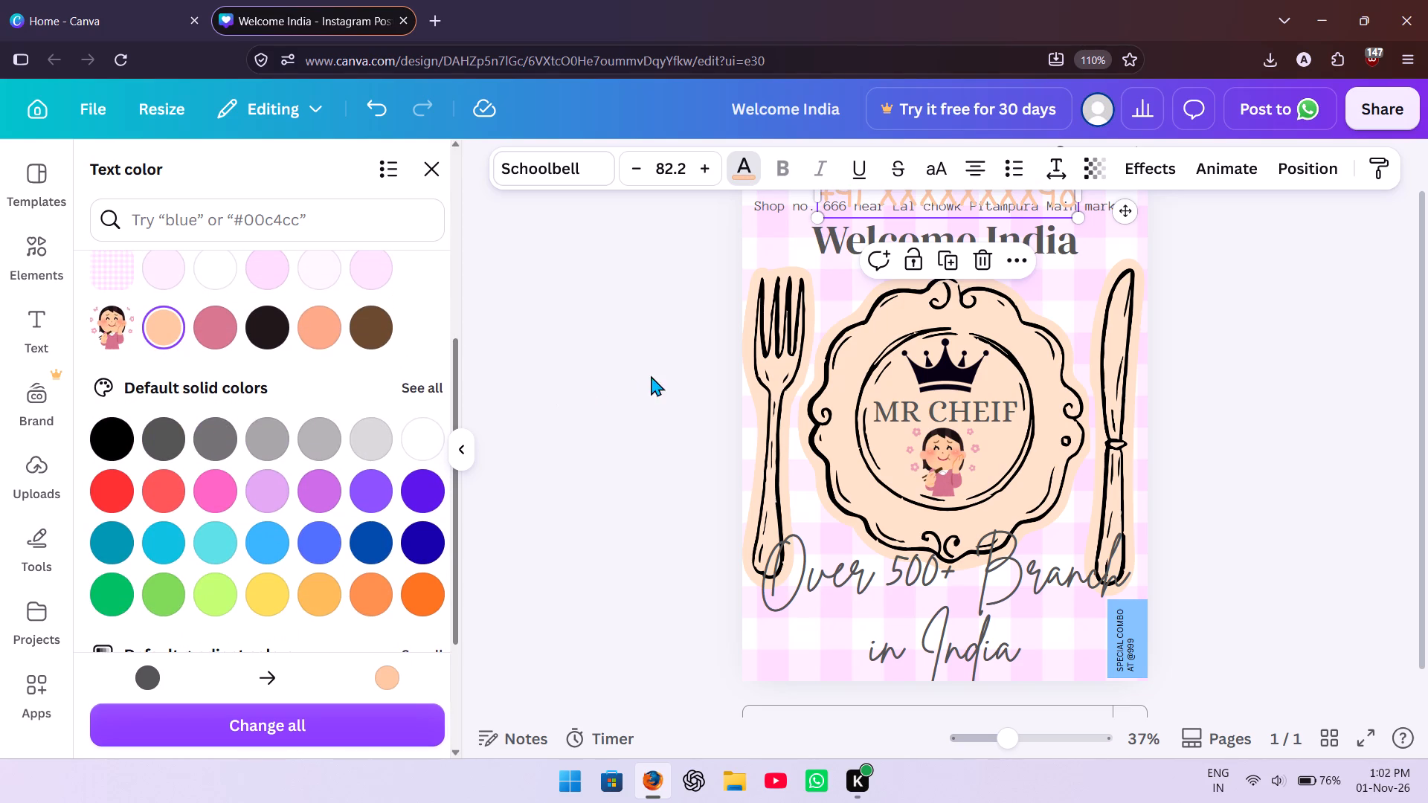
left_click(331, 333)
left_click(363, 329)
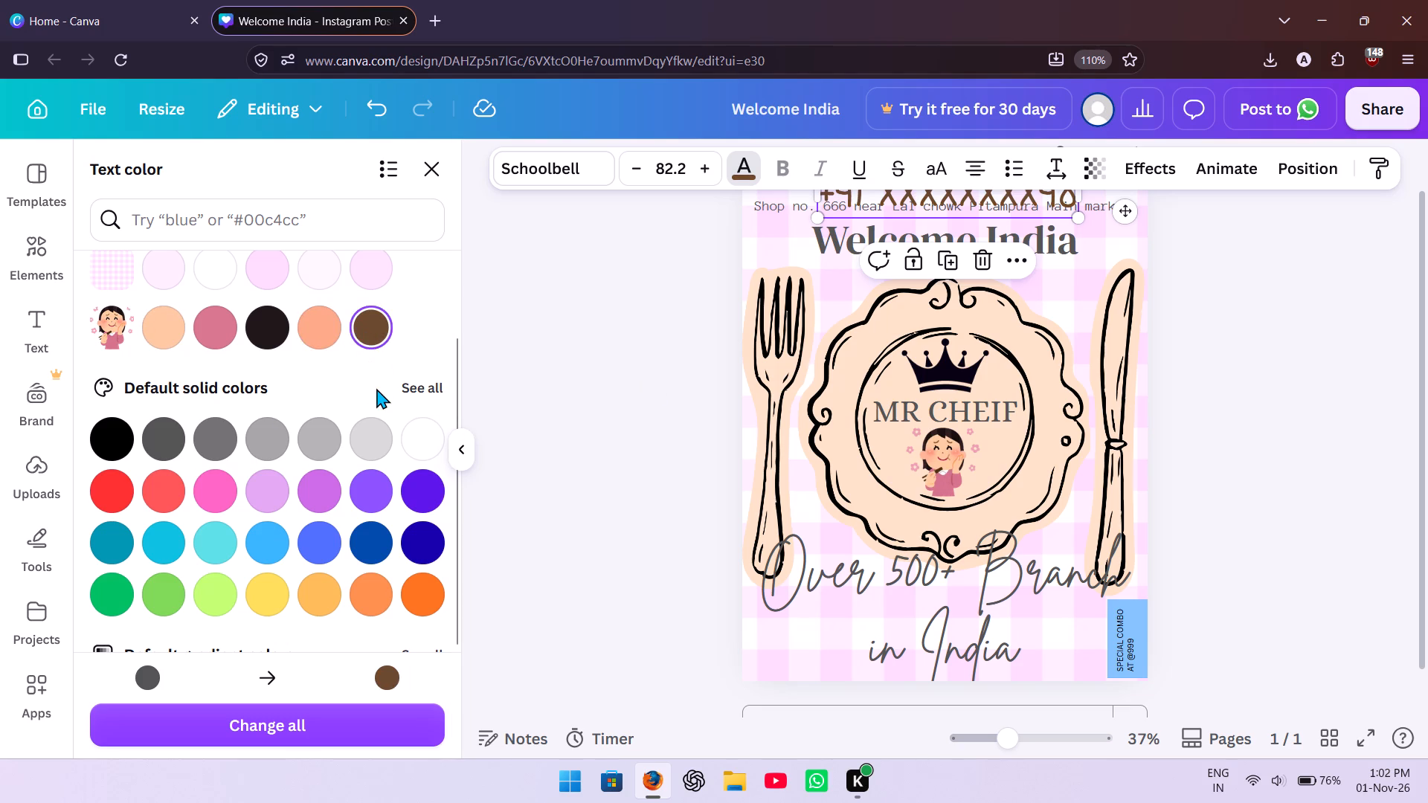
Shrink the phone number text box proportionally to a font size of 33.3.
scroll(376, 388, "up", 1)
scroll(1180, 323, "up", 1)
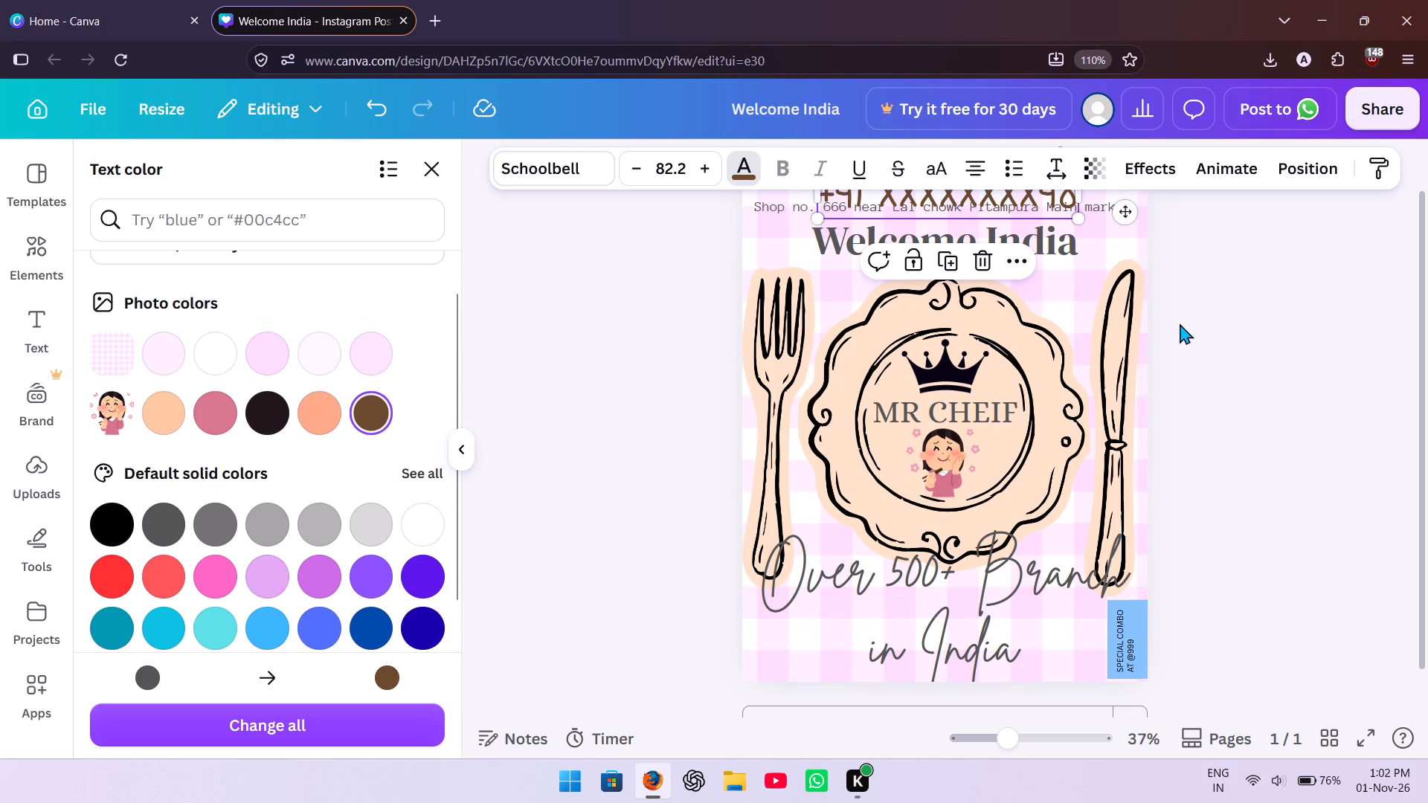
scroll(1180, 323, "up", 1)
left_click_drag(1078, 271, 1031, 252)
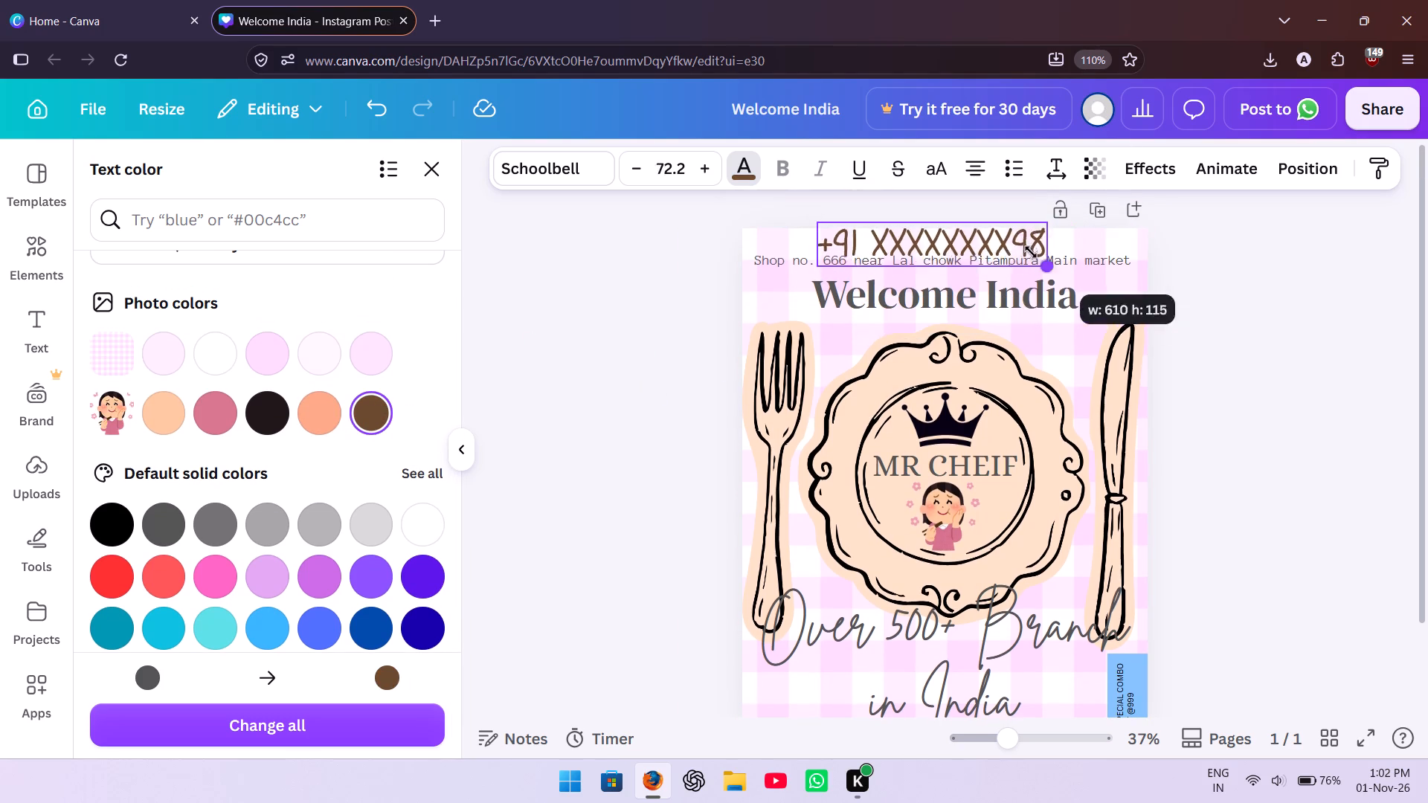
left_click_drag(1031, 252, 924, 237)
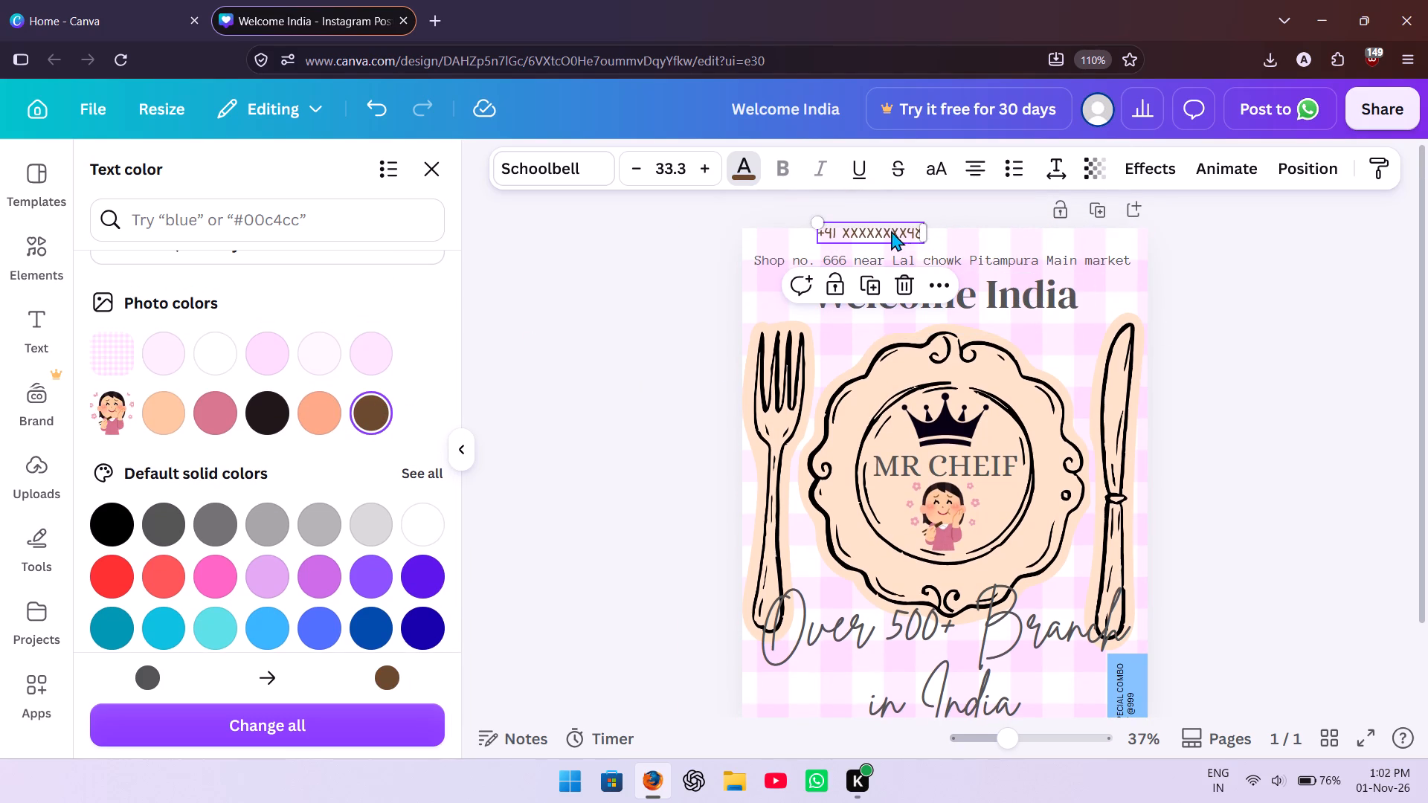
Centre the phone number horizontally at the page's top edge, just above the shop address line, and deselect it.
left_click_drag(890, 229, 951, 239)
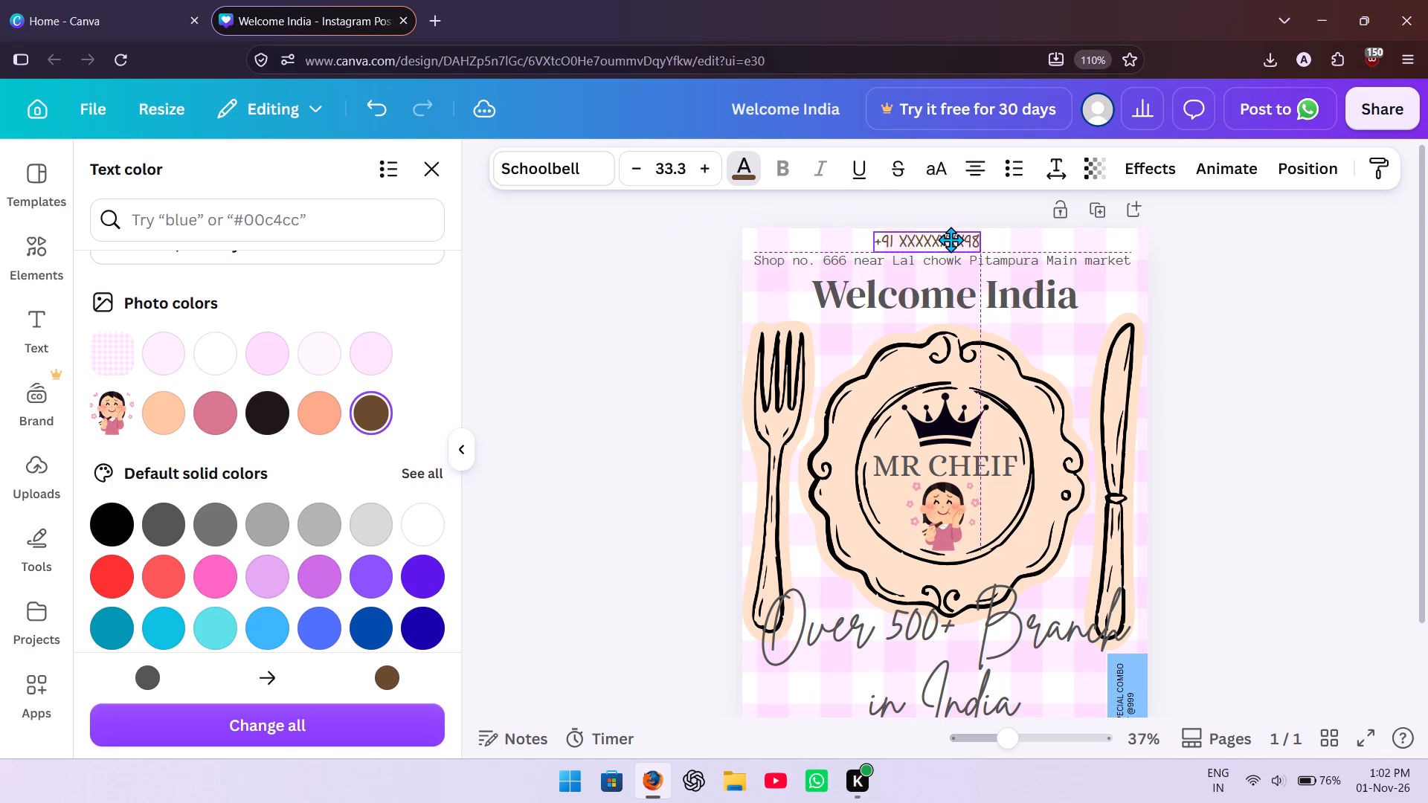
left_click_drag(951, 239, 960, 236)
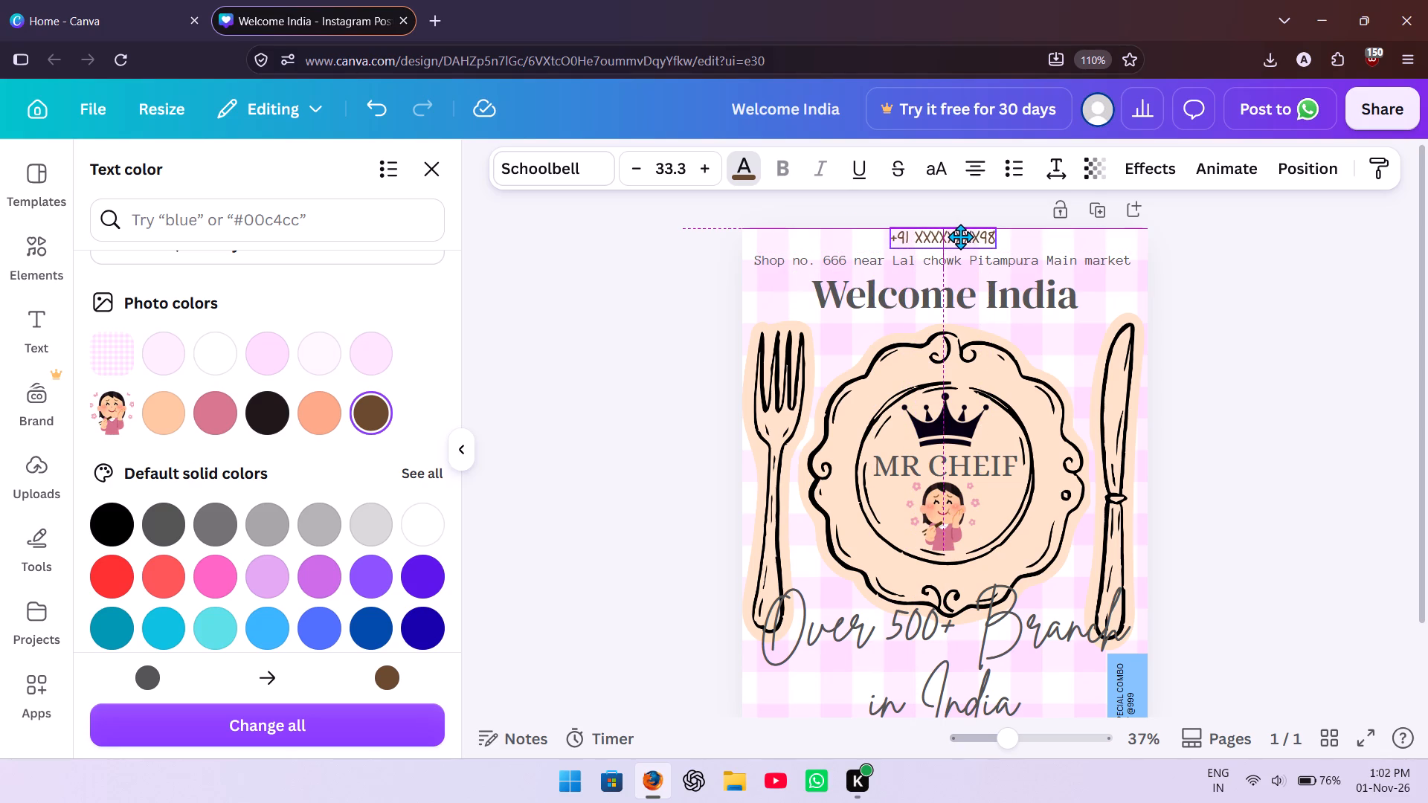
left_click_drag(960, 236, 964, 238)
left_click(1286, 282)
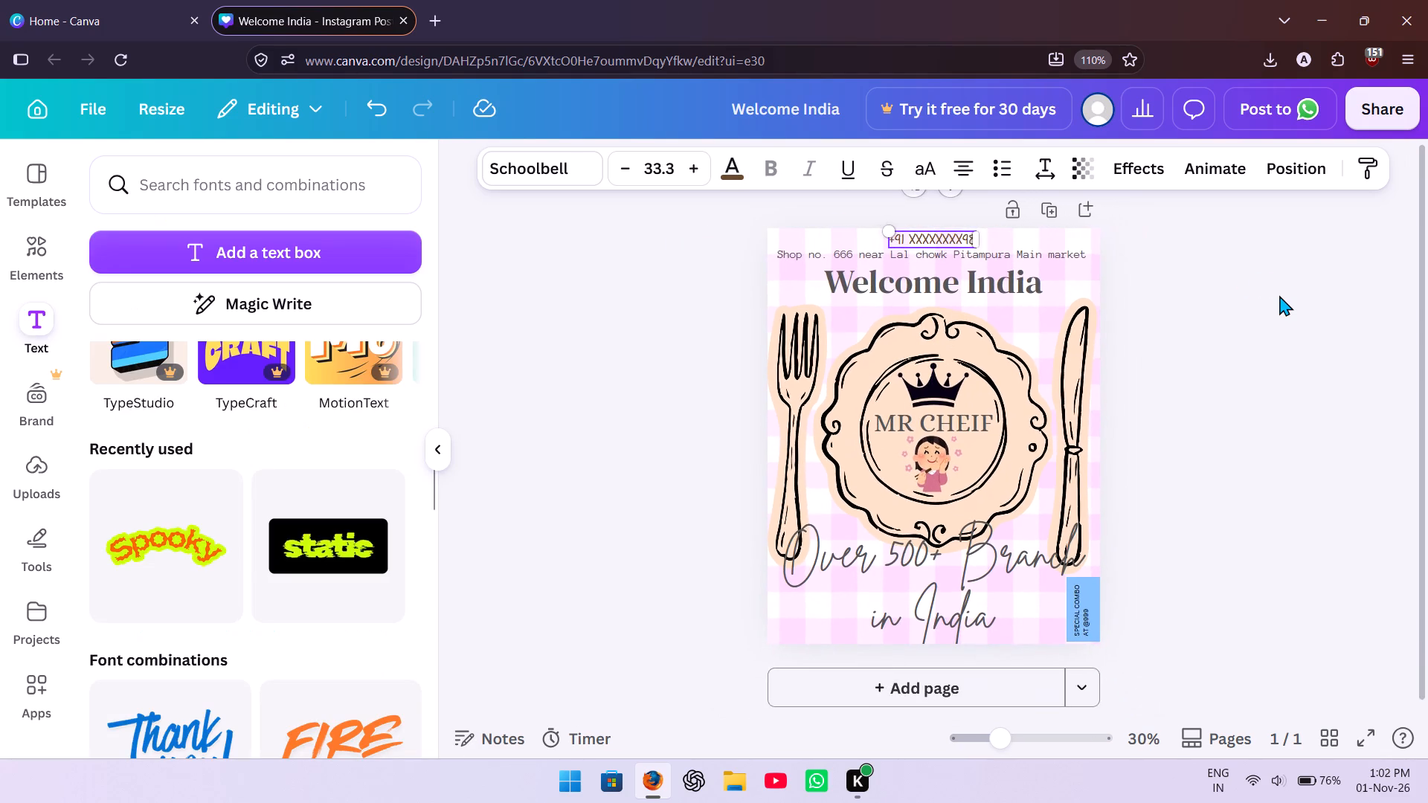
left_click(1279, 295)
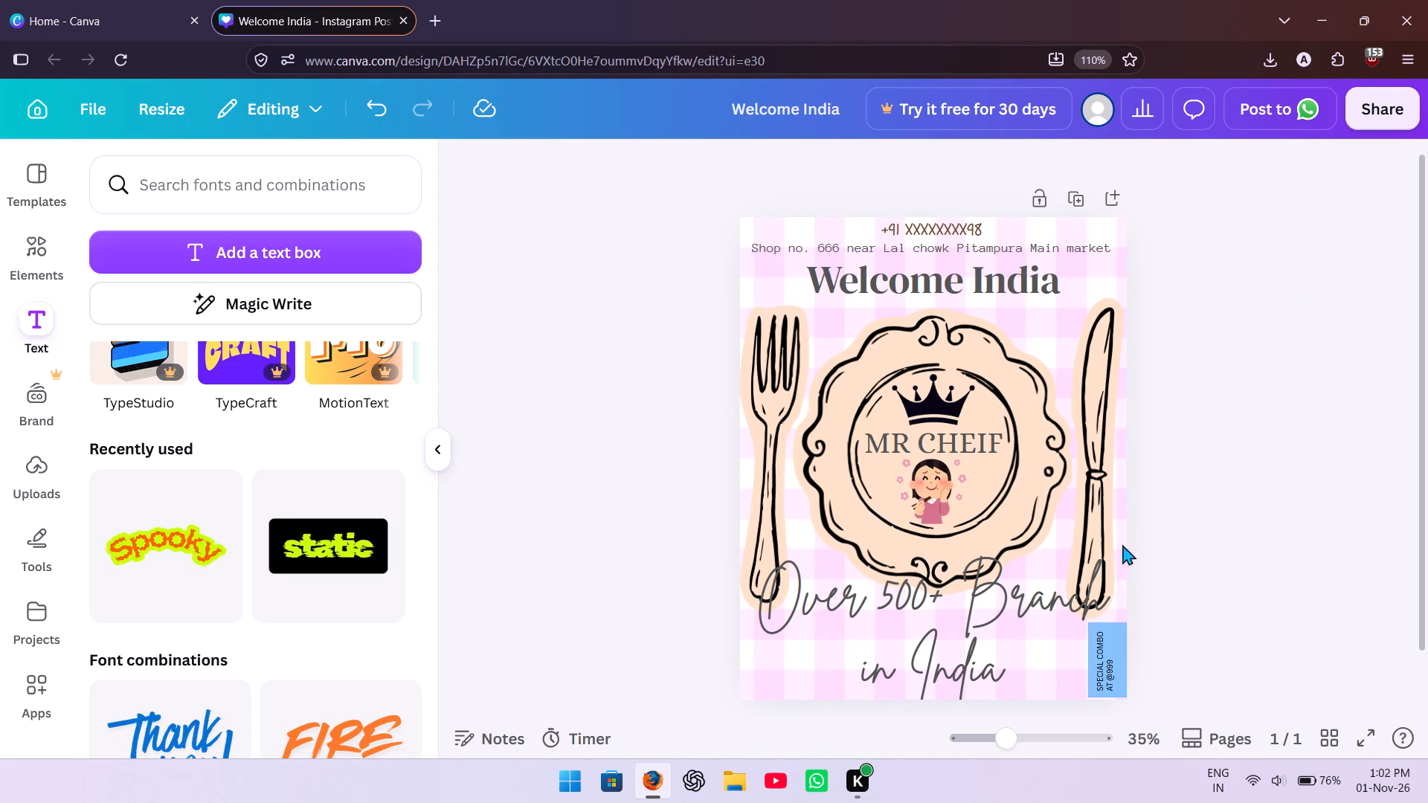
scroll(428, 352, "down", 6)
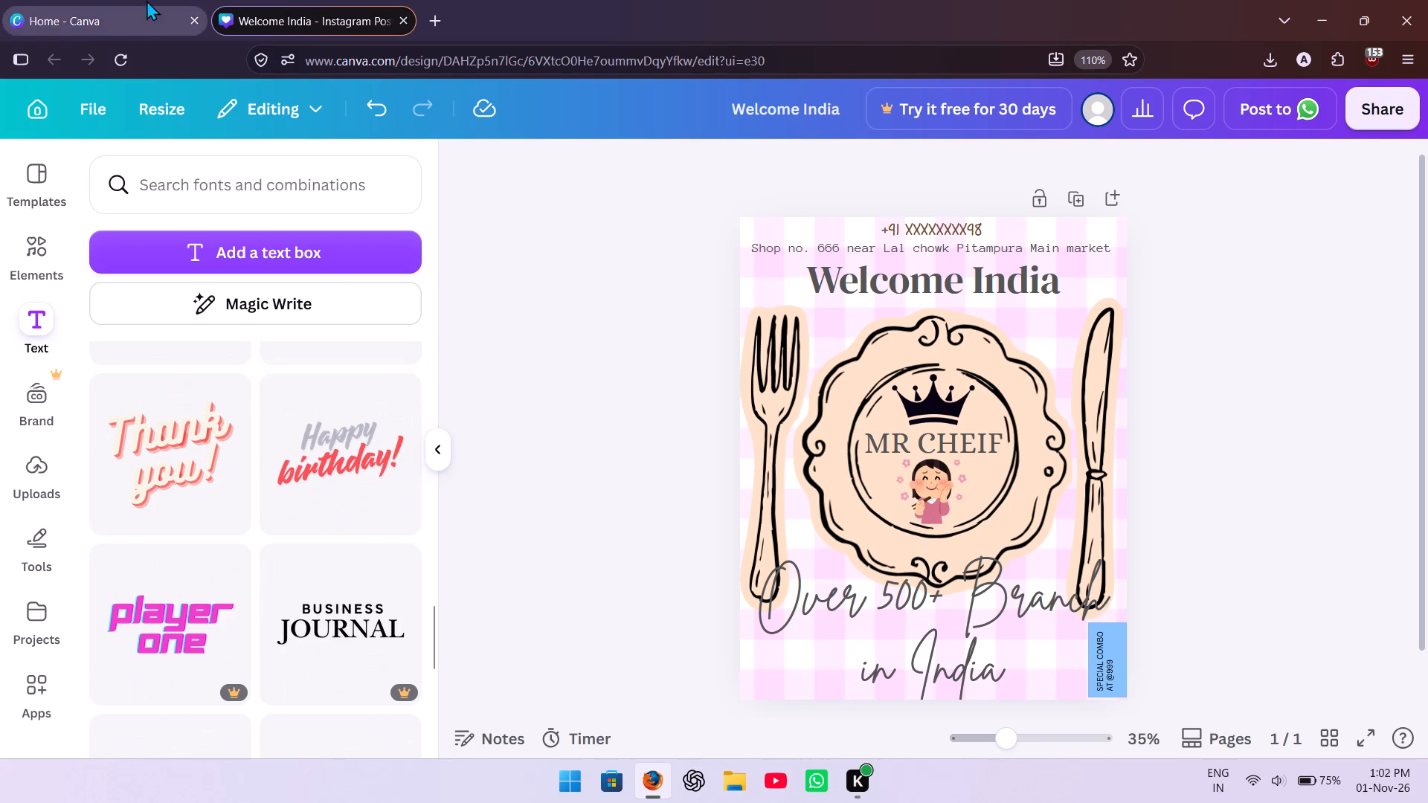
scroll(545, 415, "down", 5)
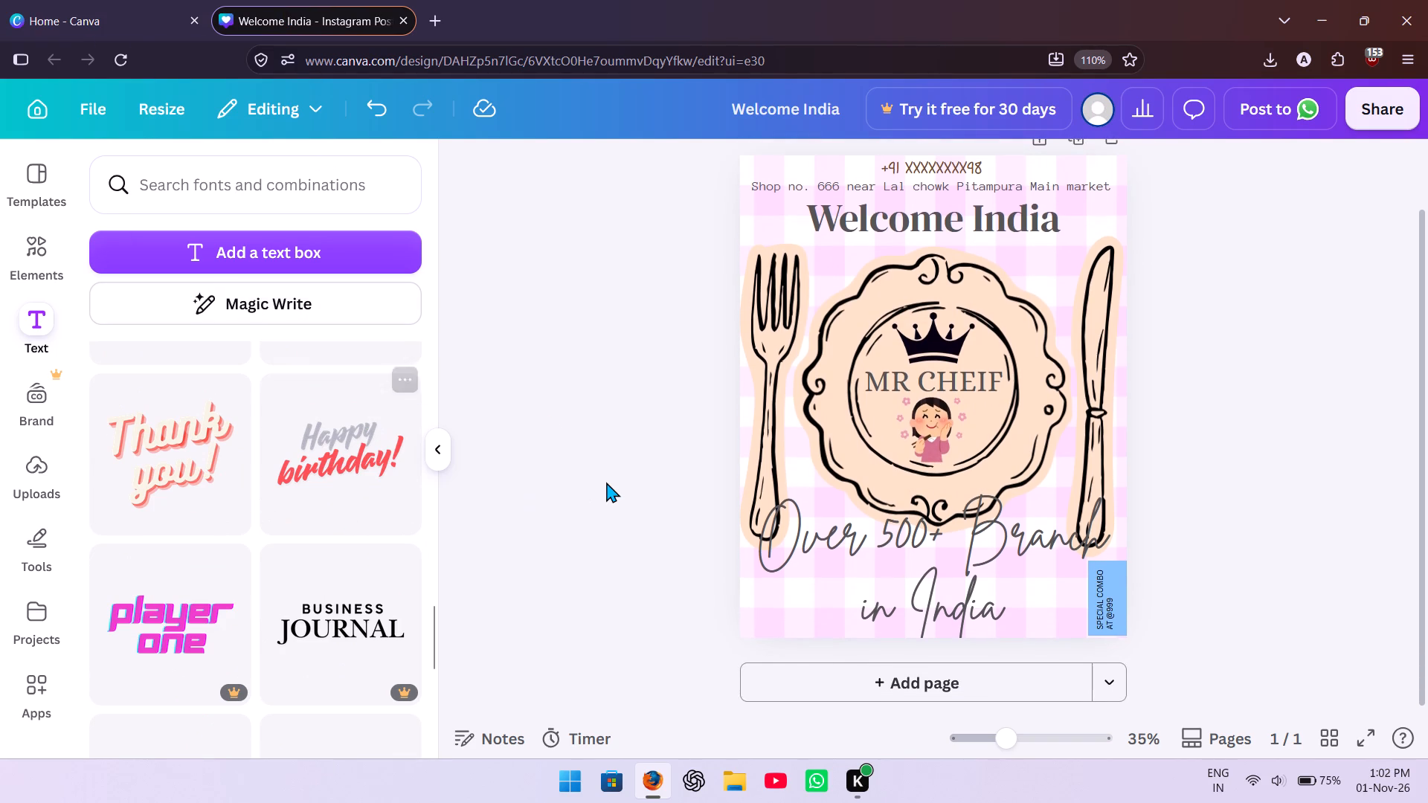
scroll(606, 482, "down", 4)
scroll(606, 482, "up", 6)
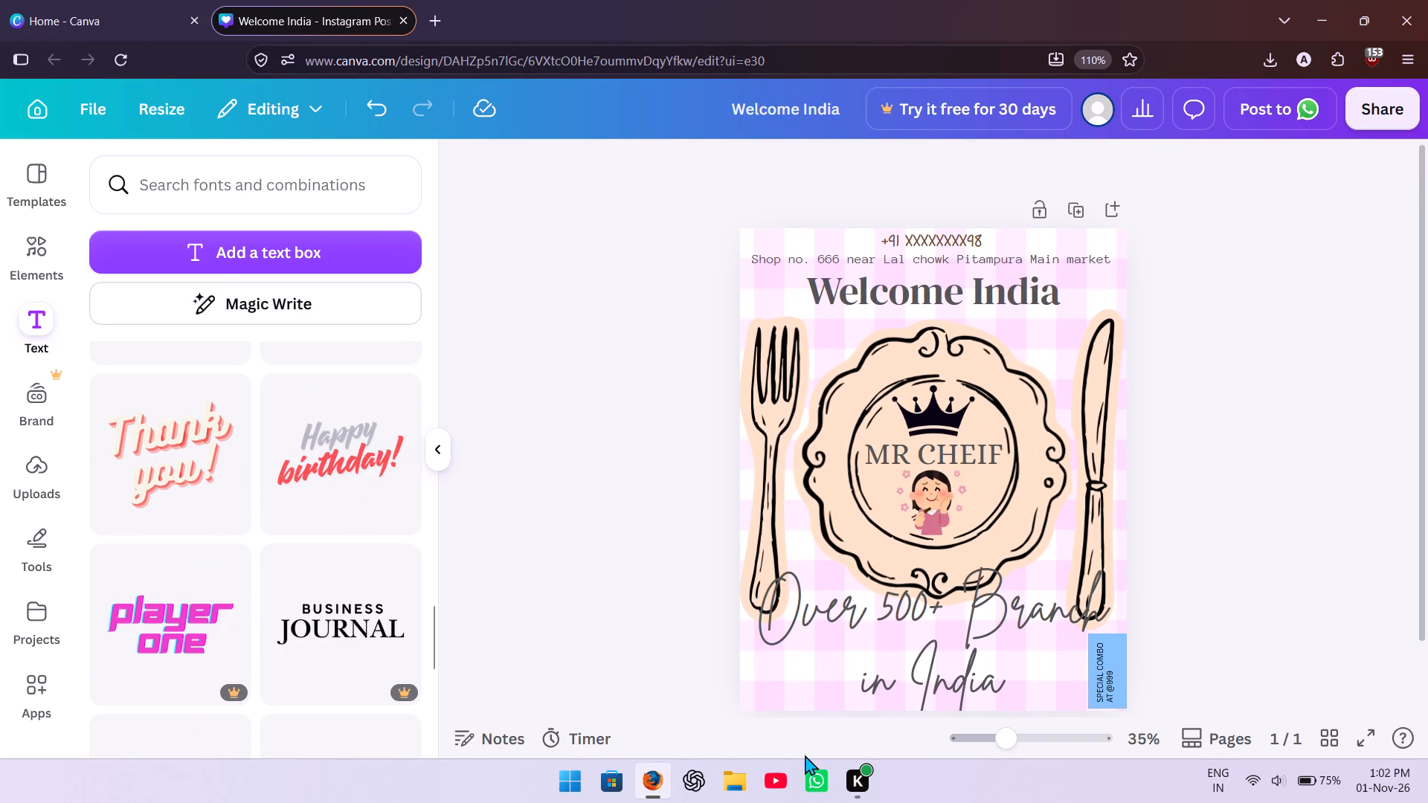